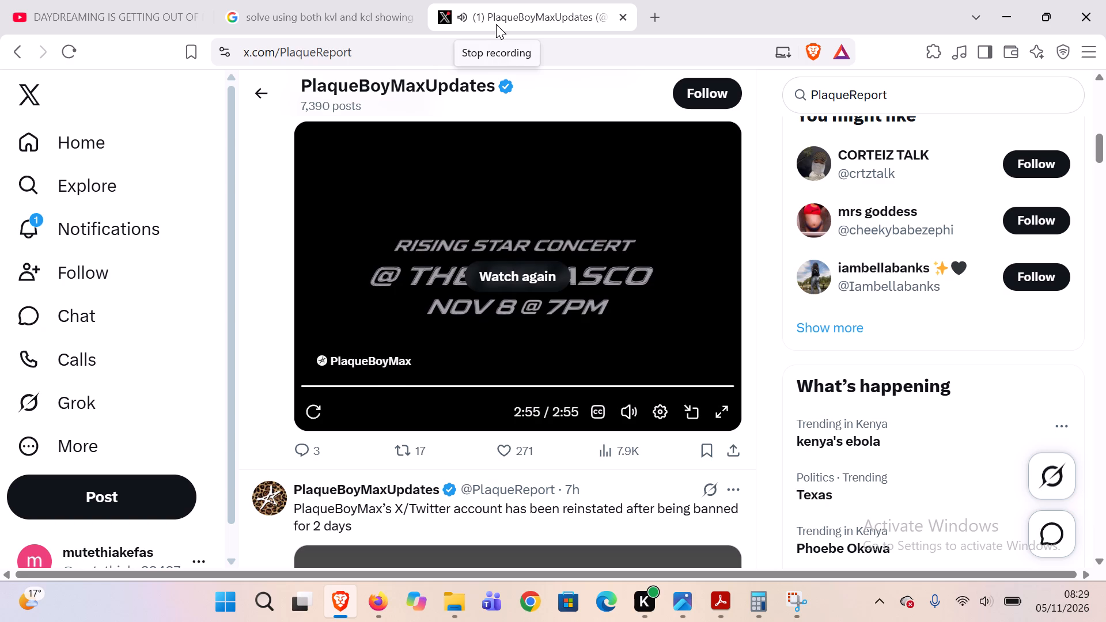
# Stop the running screen recording and close the Snipping Tool window.
pyautogui.click(496, 24)
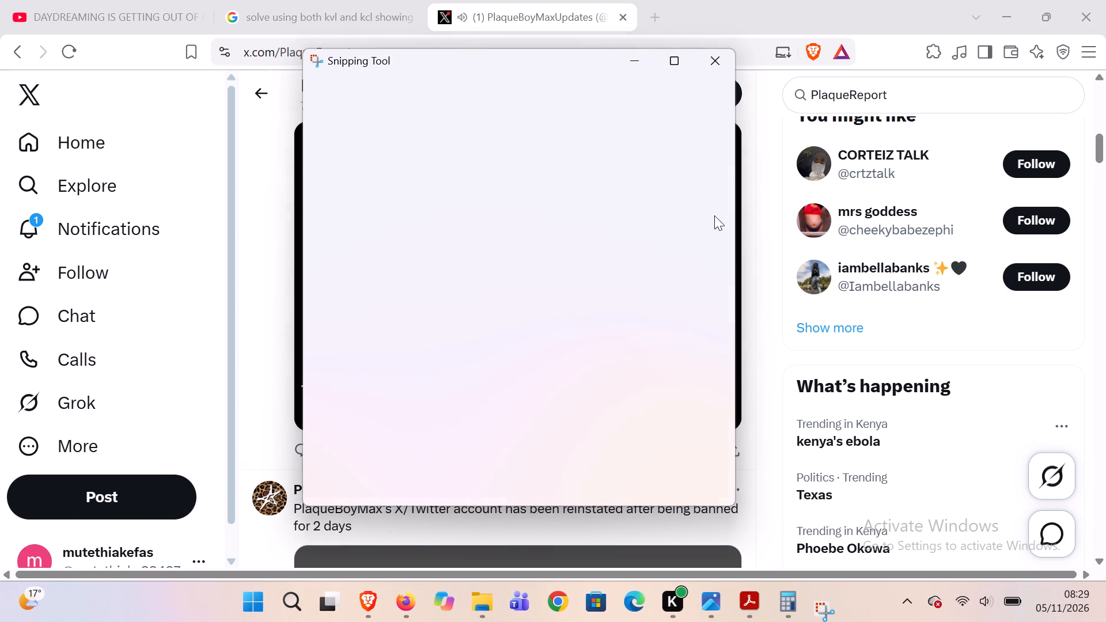
pyautogui.click(716, 66)
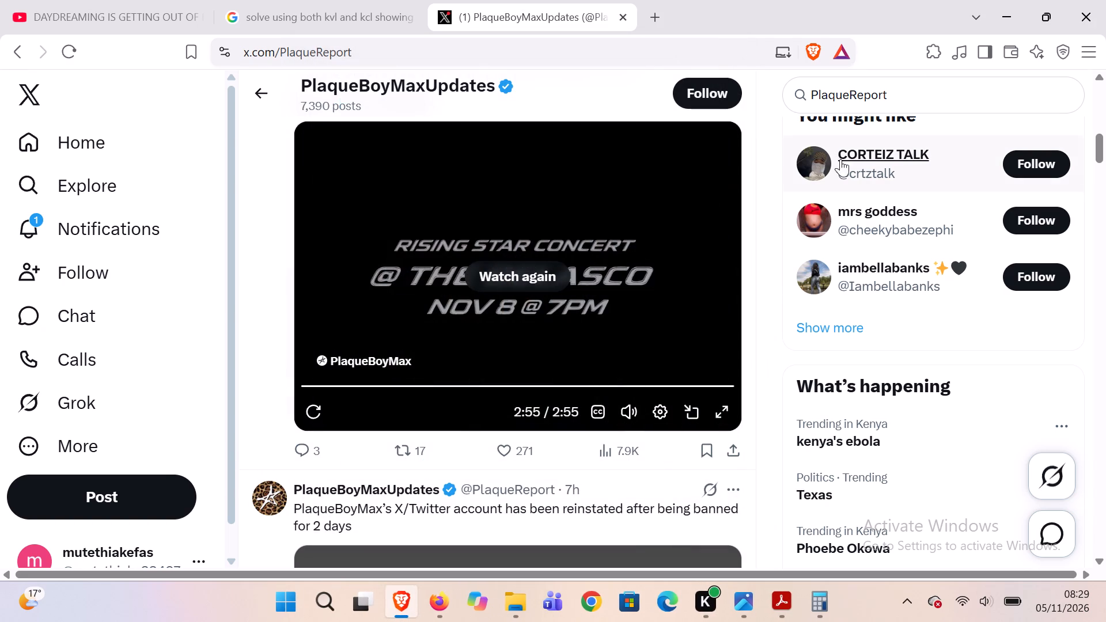
# Find and launch DaVinci Resolve, skipping the offered software update.
pyautogui.click(319, 593)
pyautogui.press('d')
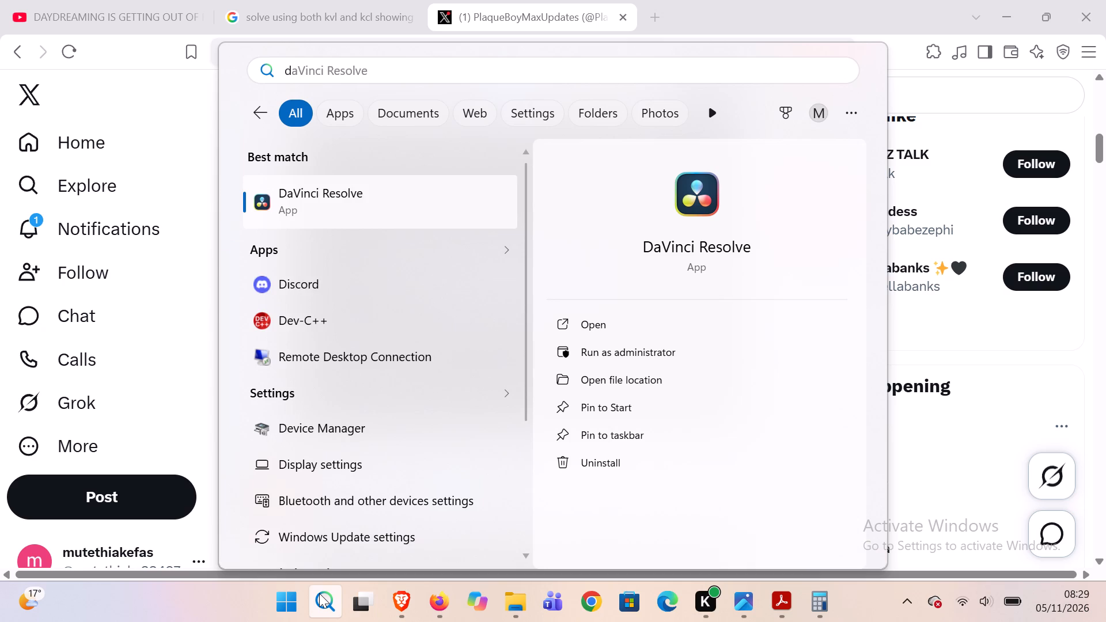
pyautogui.click(604, 327)
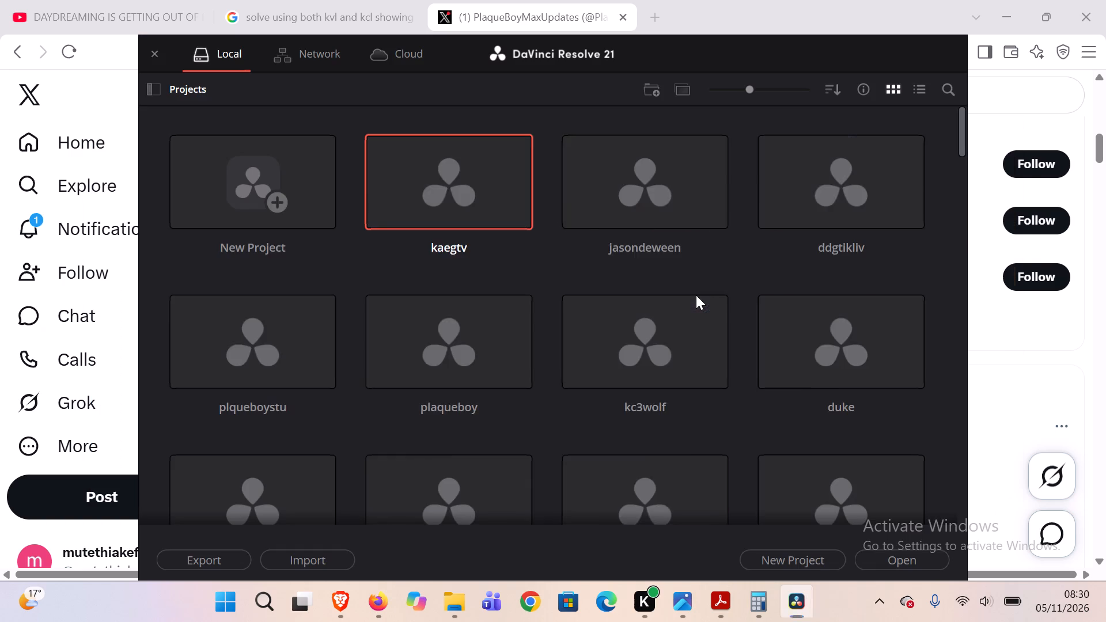
pyautogui.click(681, 389)
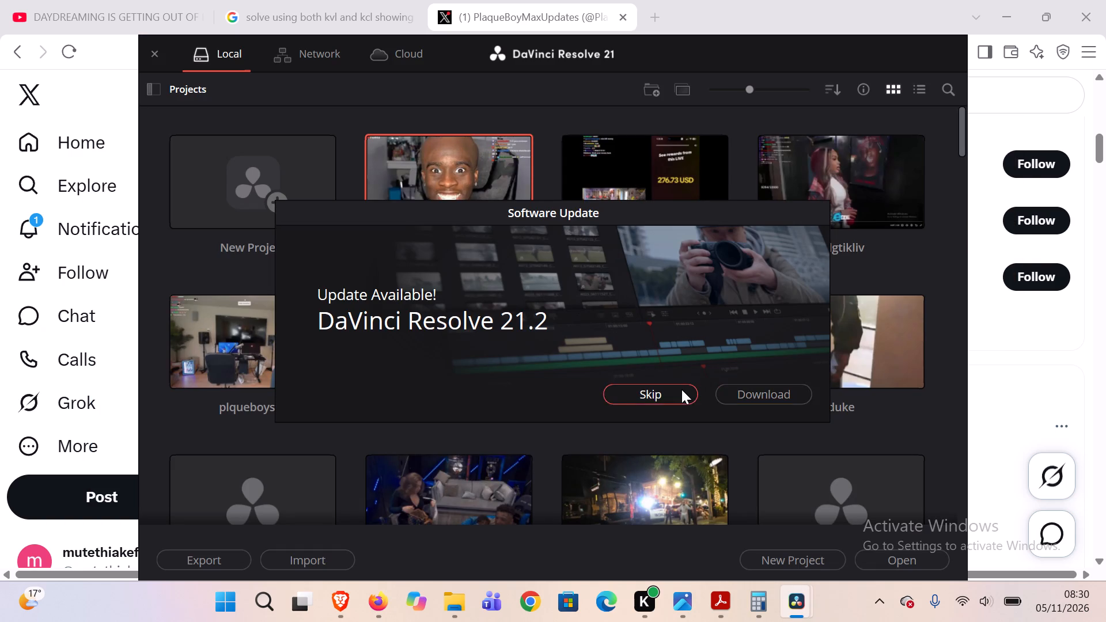
# Start creating a new local project and clear the default project name.
pyautogui.click(272, 195)
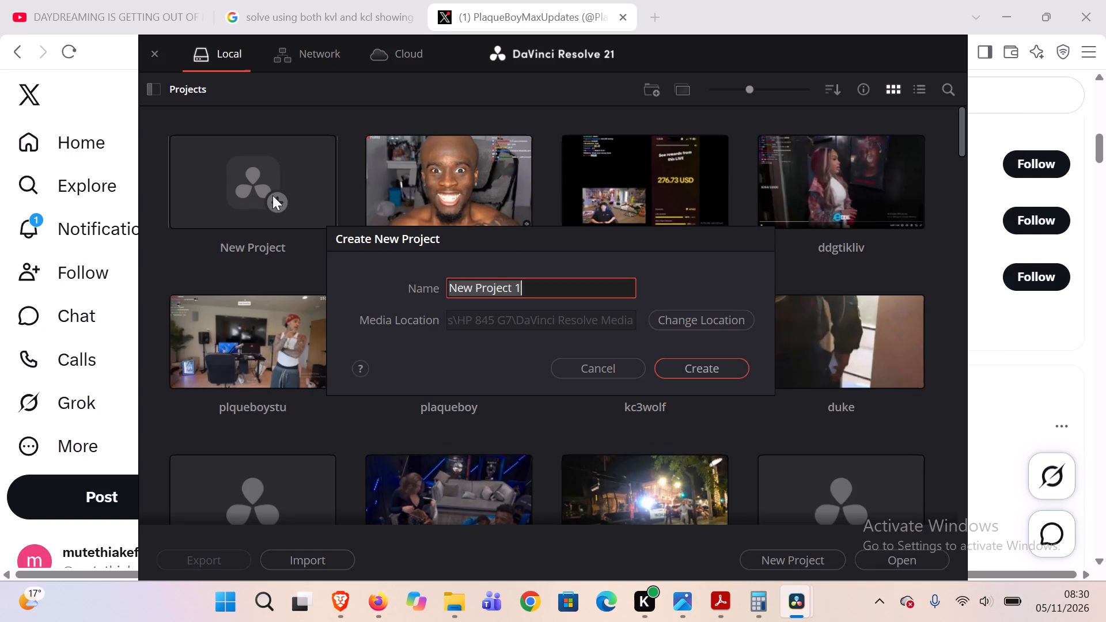
pyautogui.press('BackSpace')
pyautogui.press('BackSpace')
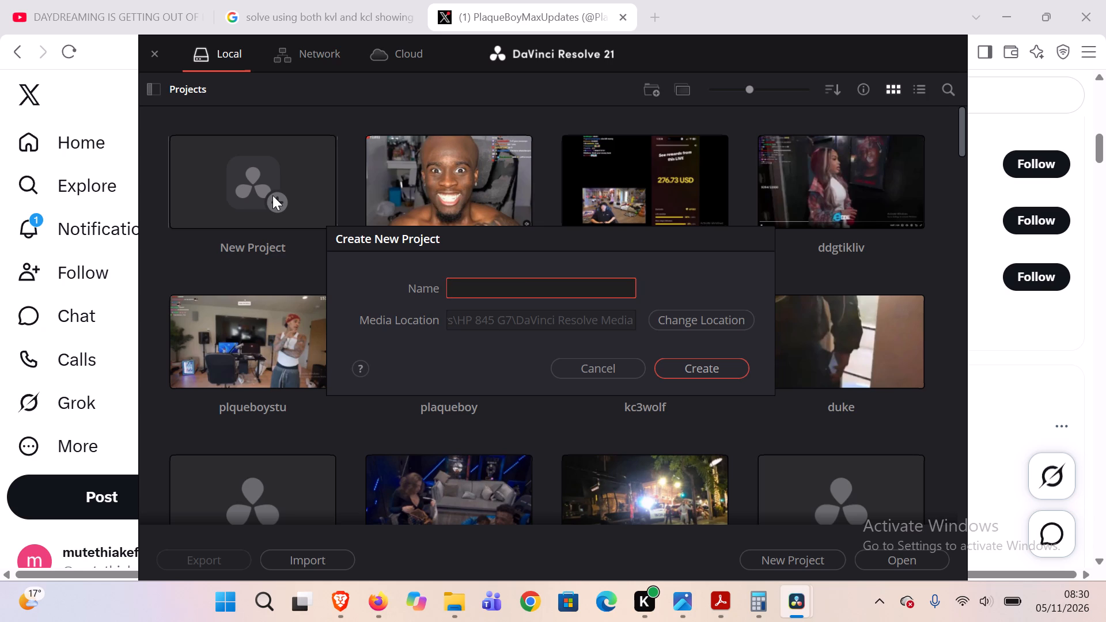
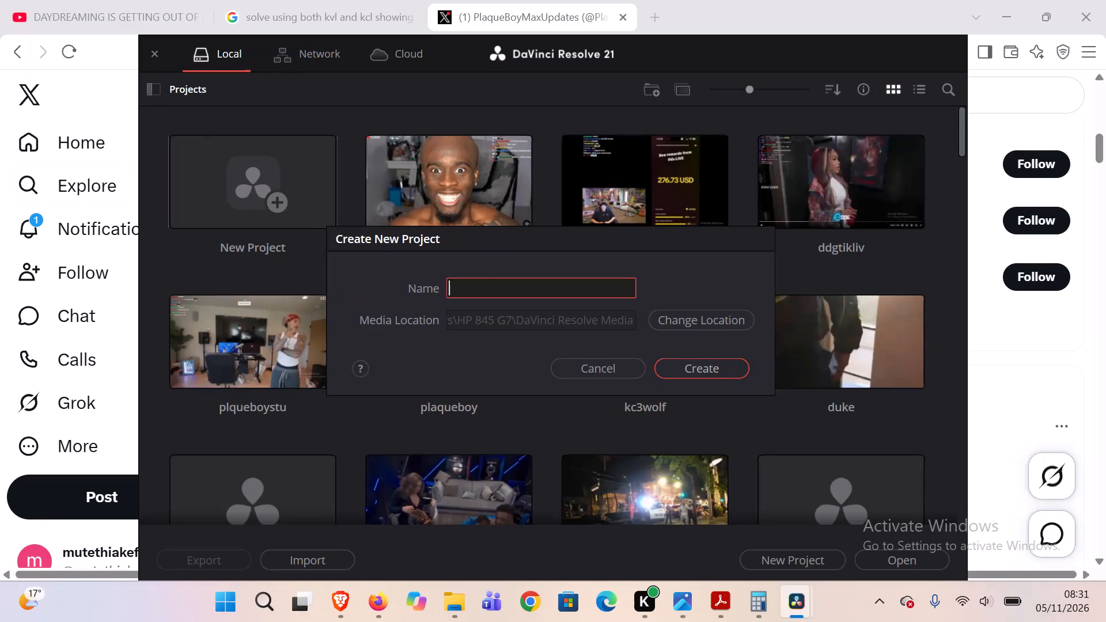
# Name the new project plaqueboytrailer and create it.
pyautogui.write('plaqueboy')
pyautogui.write('trailer')
pyautogui.press('Return')
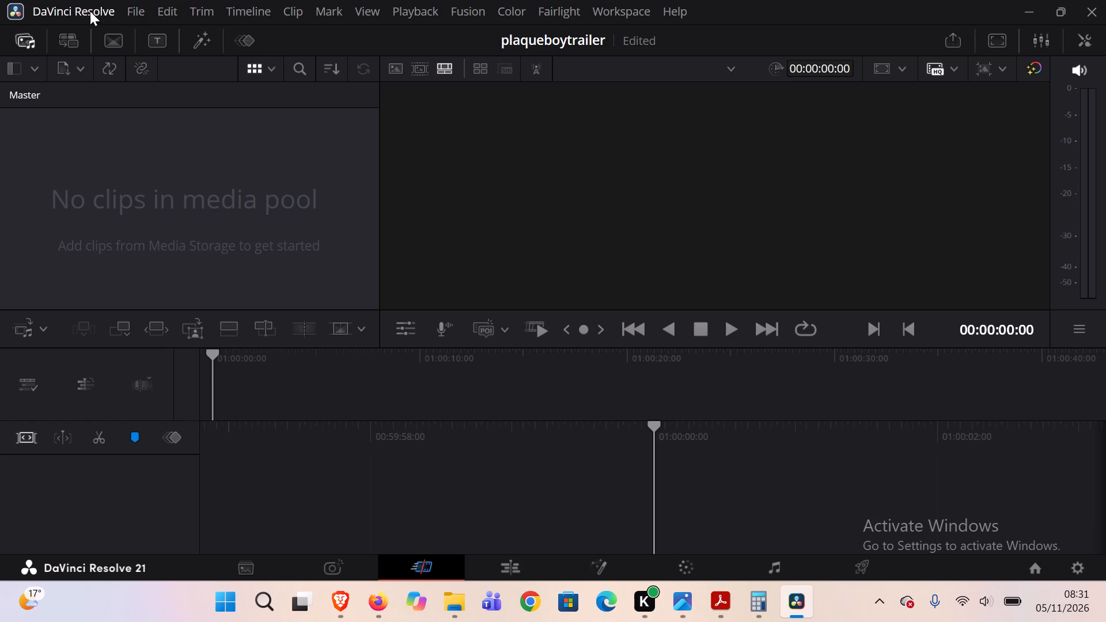
# Add Screen Recording 2026-11-05 082933.mp4 from the Screen Recordings folder to the Master bin, changing the project frame rate to 30 fps.
pyautogui.click(249, 560)
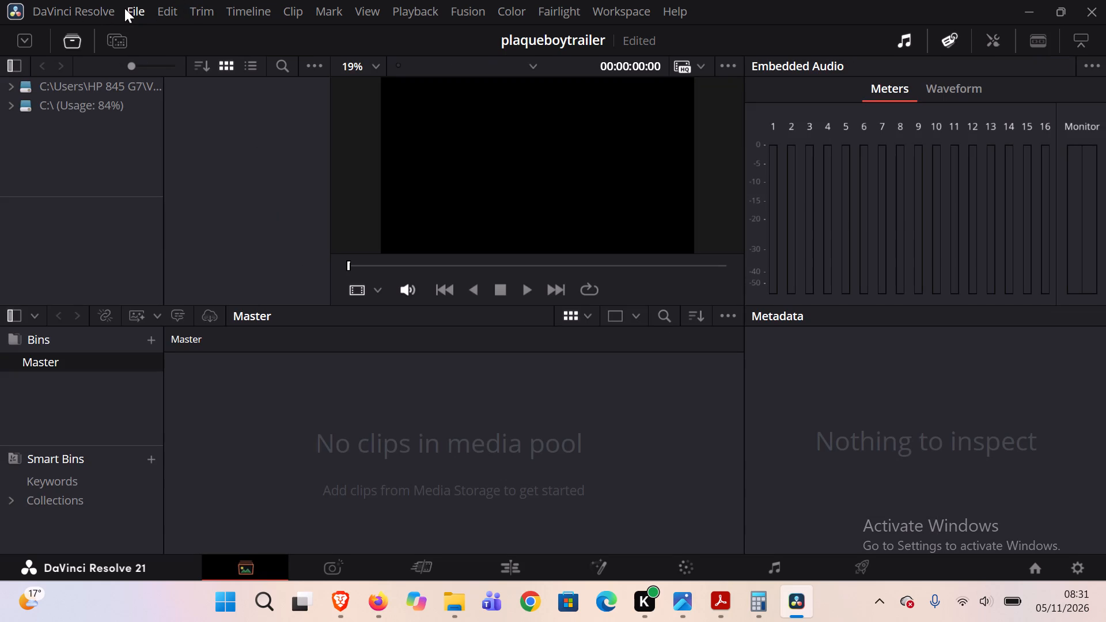
pyautogui.click(138, 10)
pyautogui.click(143, 177)
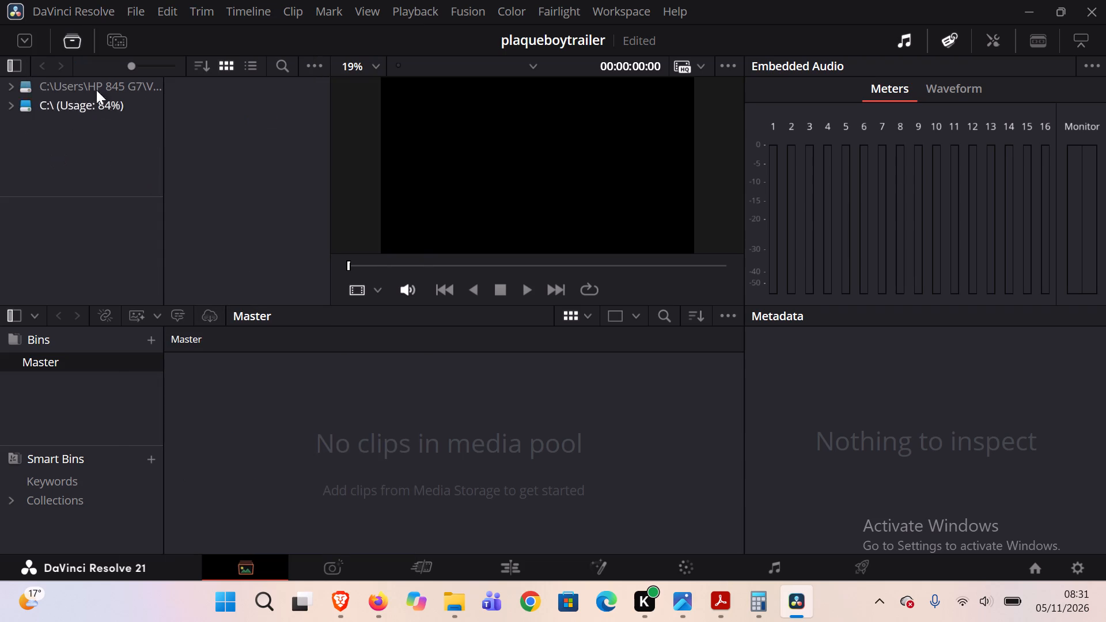
pyautogui.doubleClick(78, 79)
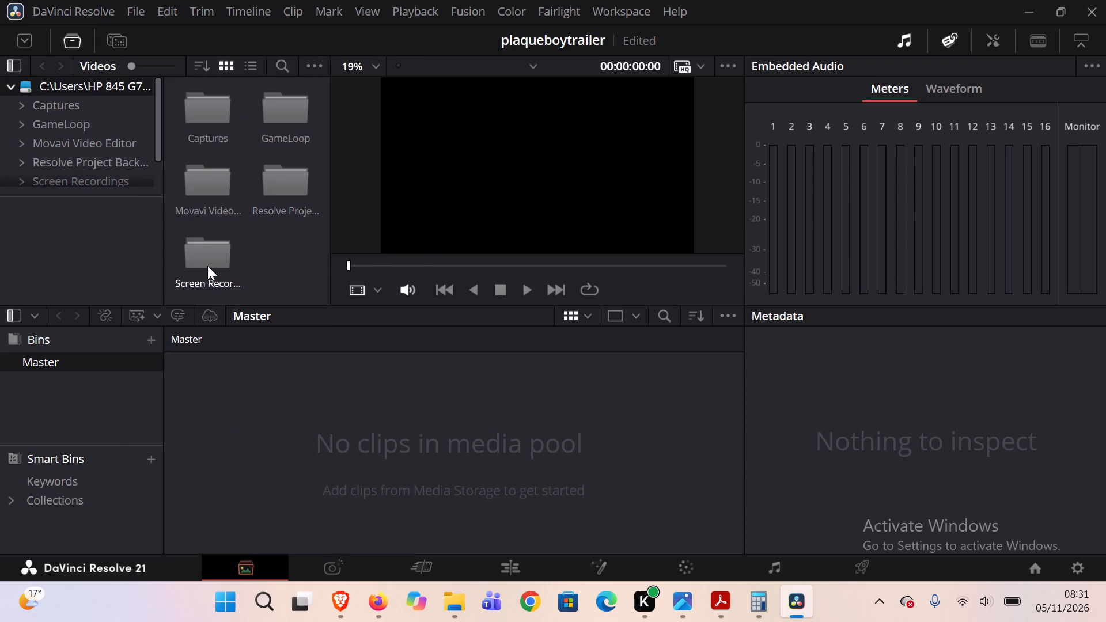
pyautogui.tripleClick(207, 266)
pyautogui.scroll(-1, 305, 271)
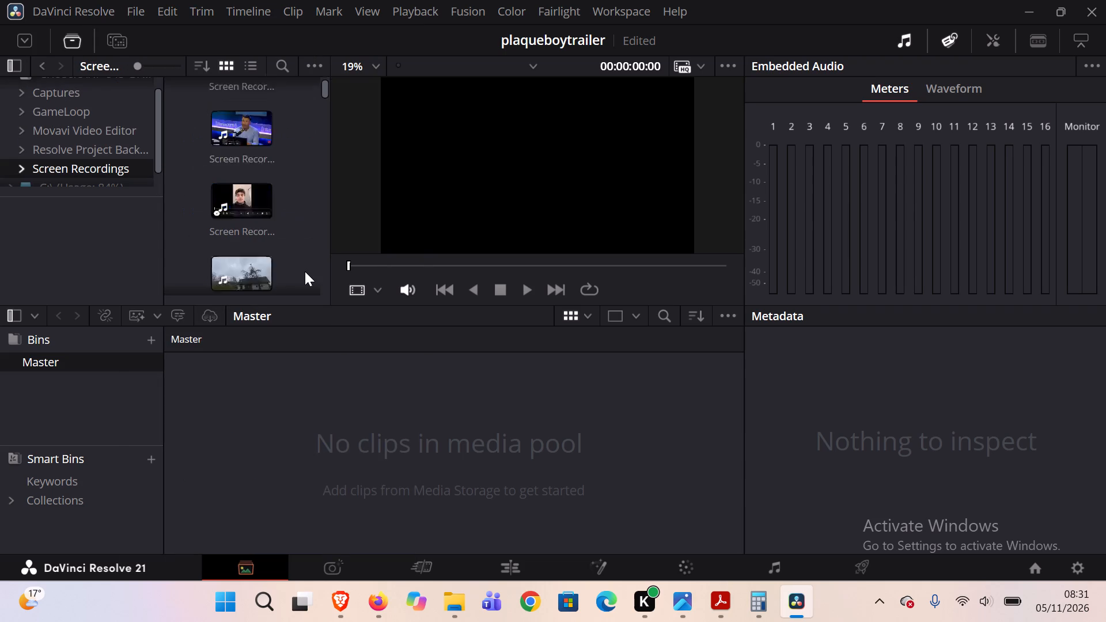
pyautogui.scroll(-12, 305, 271)
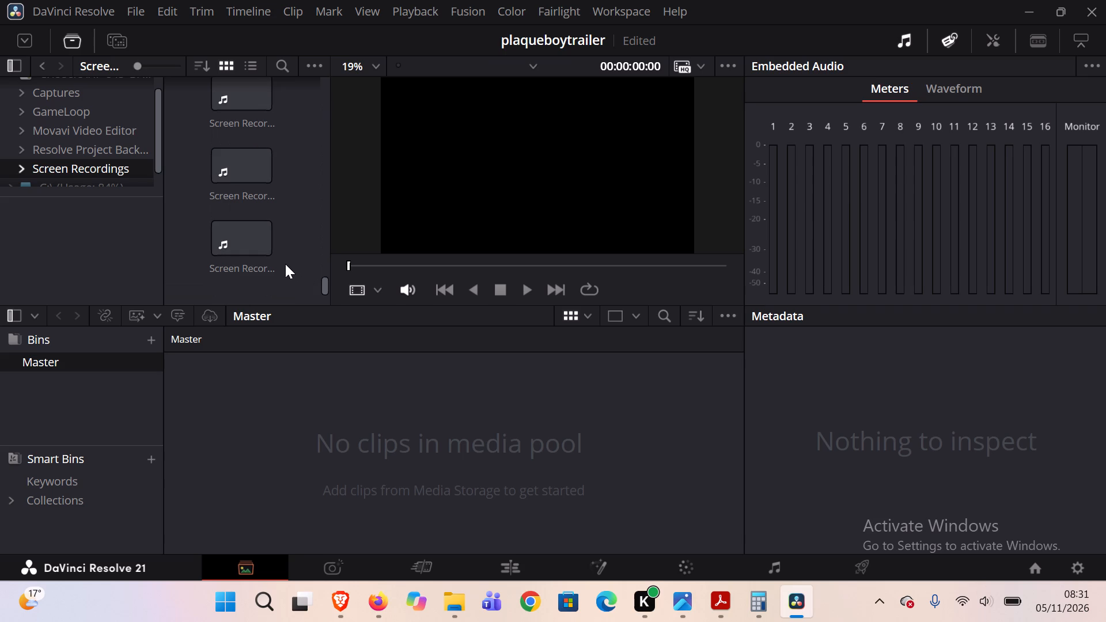
pyautogui.moveTo(247, 244); pyautogui.dragTo(203, 382)
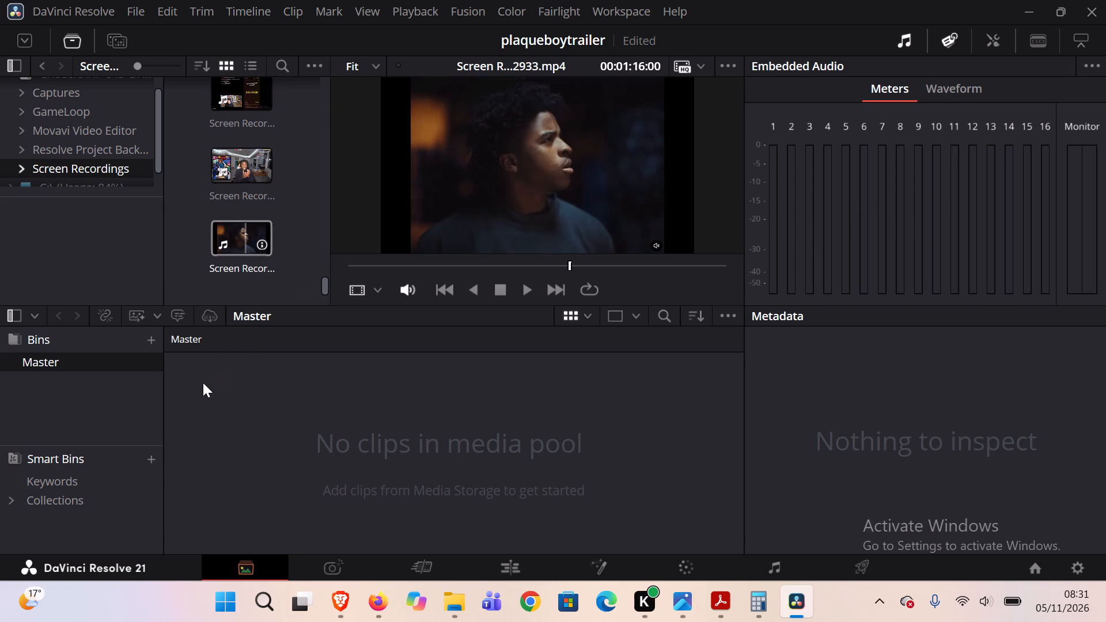
pyautogui.moveTo(203, 382); pyautogui.dragTo(195, 391)
pyautogui.click(690, 390)
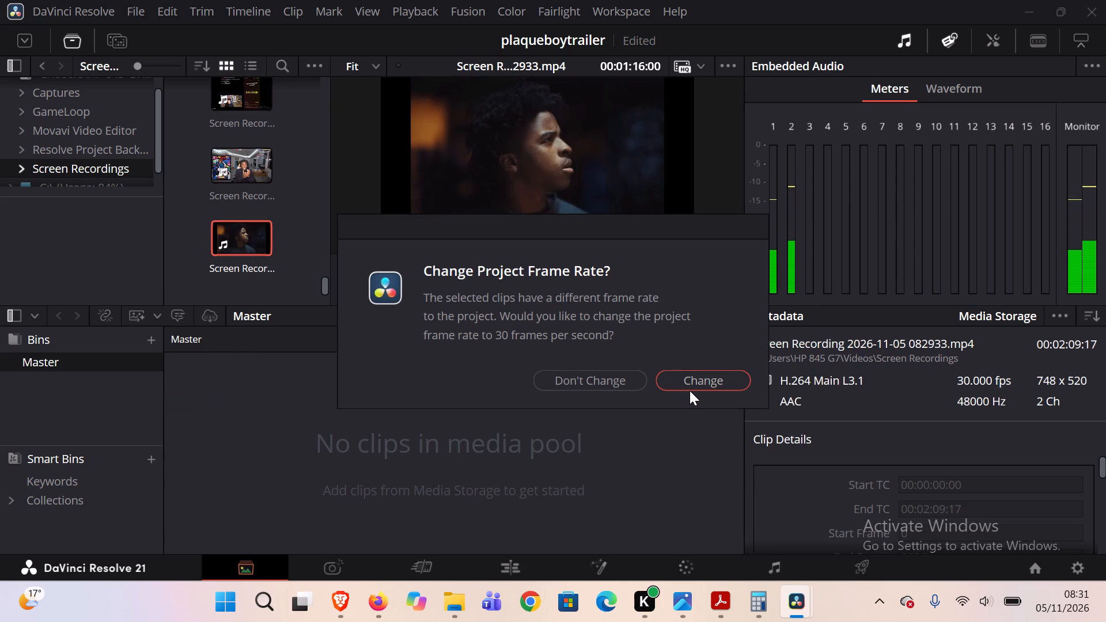
pyautogui.click(691, 379)
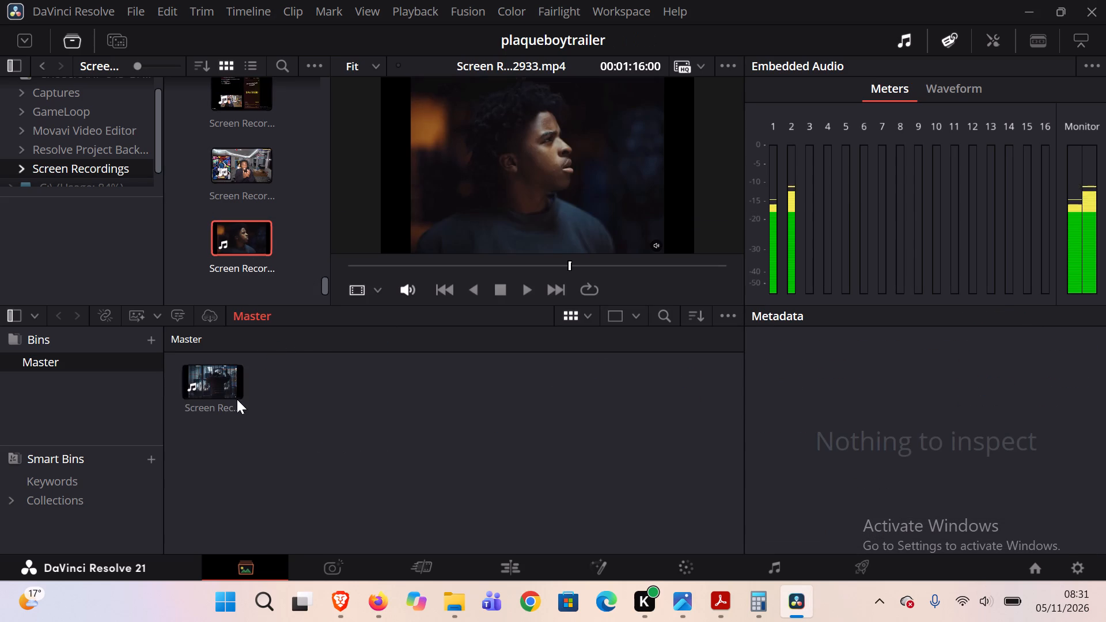
# On the Edit page, place the screen recording clip from the Master bin at the start of a new timeline.
pyautogui.click(493, 563)
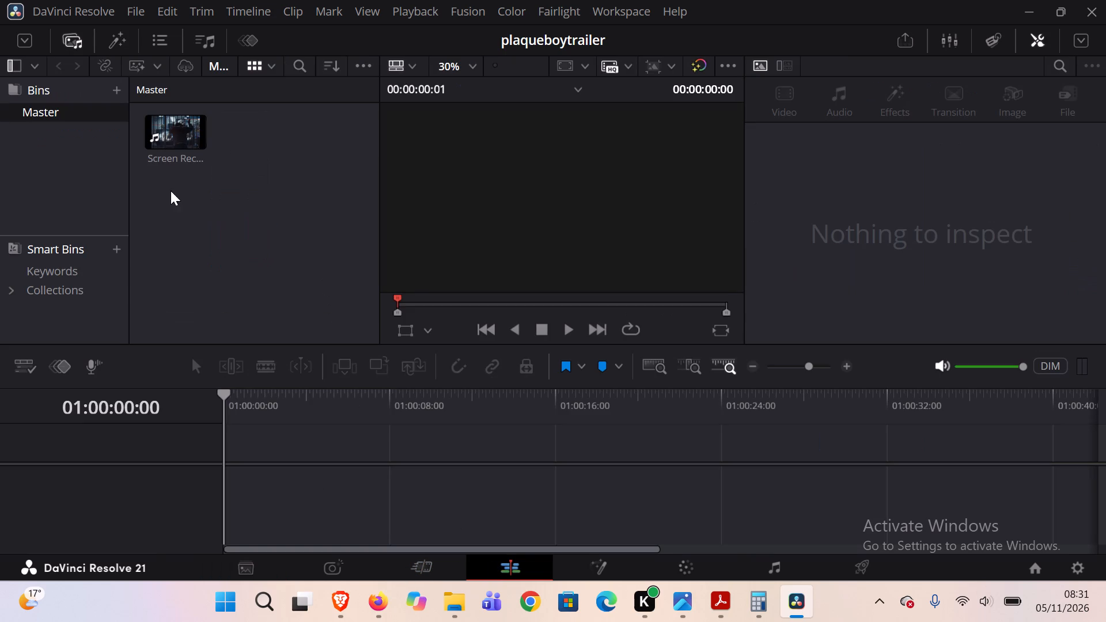
pyautogui.moveTo(160, 137); pyautogui.dragTo(253, 458)
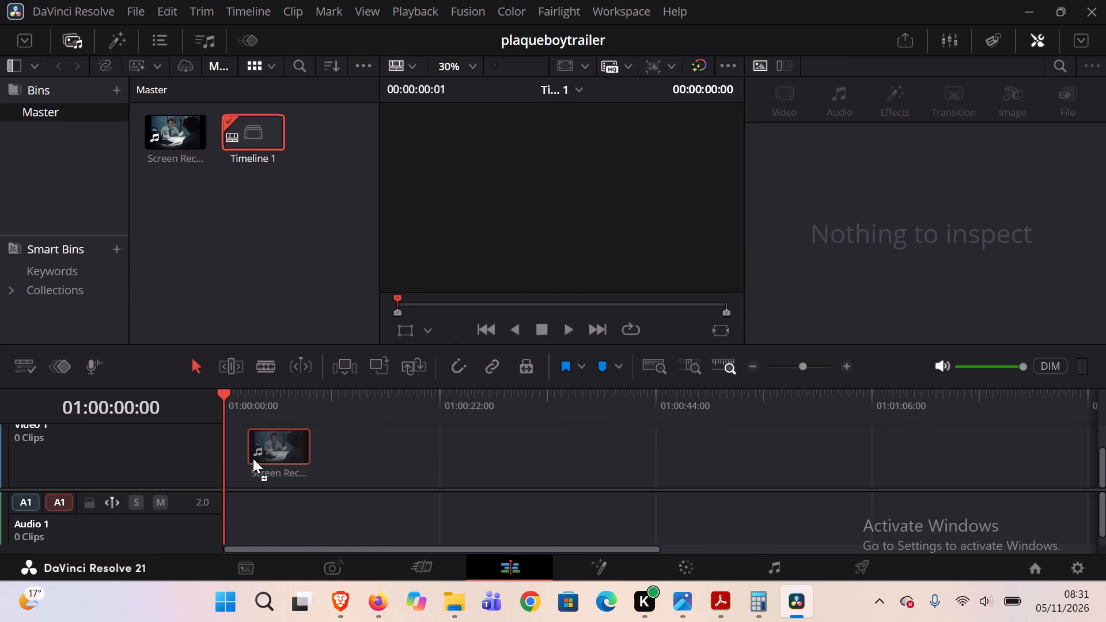
pyautogui.moveTo(253, 458); pyautogui.dragTo(220, 464)
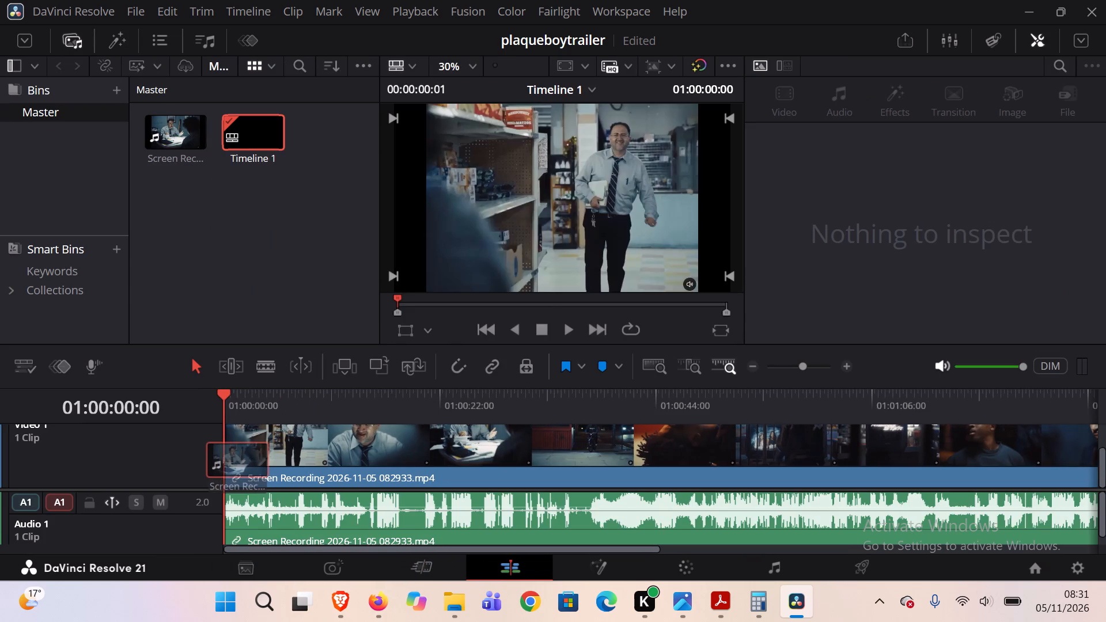
pyautogui.moveTo(220, 464); pyautogui.dragTo(218, 464)
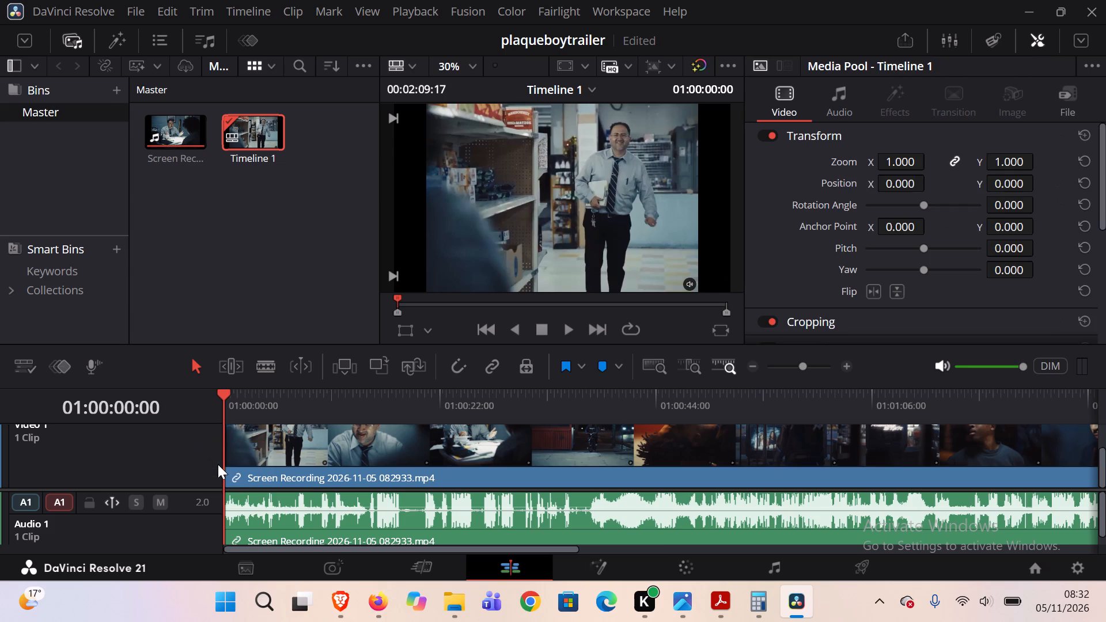
# Play through the recording, split it at 01:00:38:13, and delete the video and audio before the cut.
pyautogui.press('space')
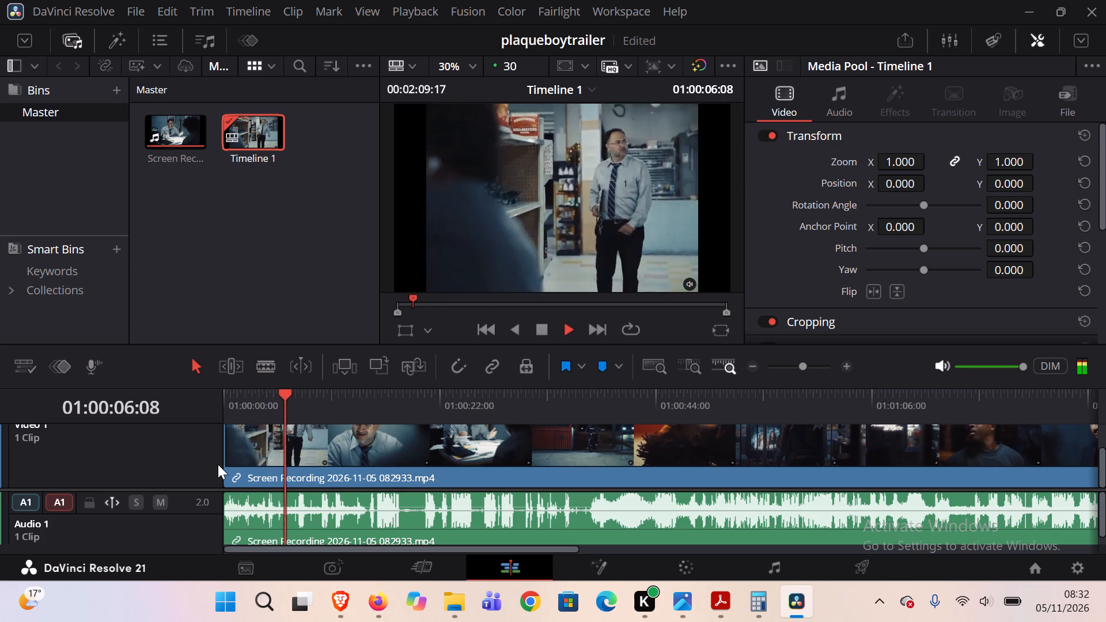
pyautogui.press('space')
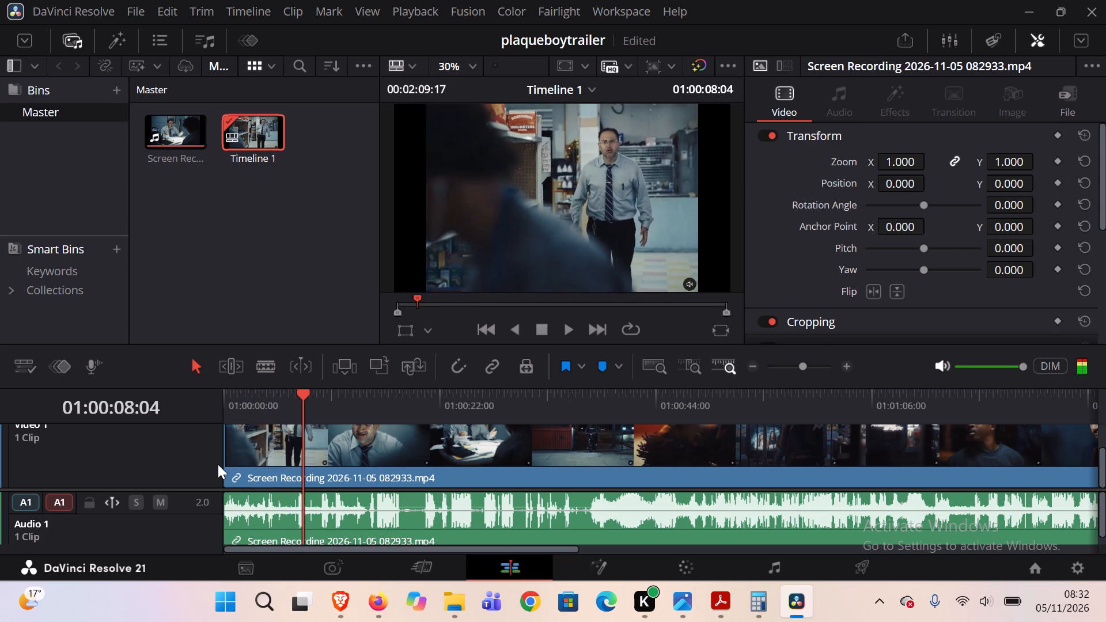
pyautogui.moveTo(302, 390); pyautogui.dragTo(353, 407)
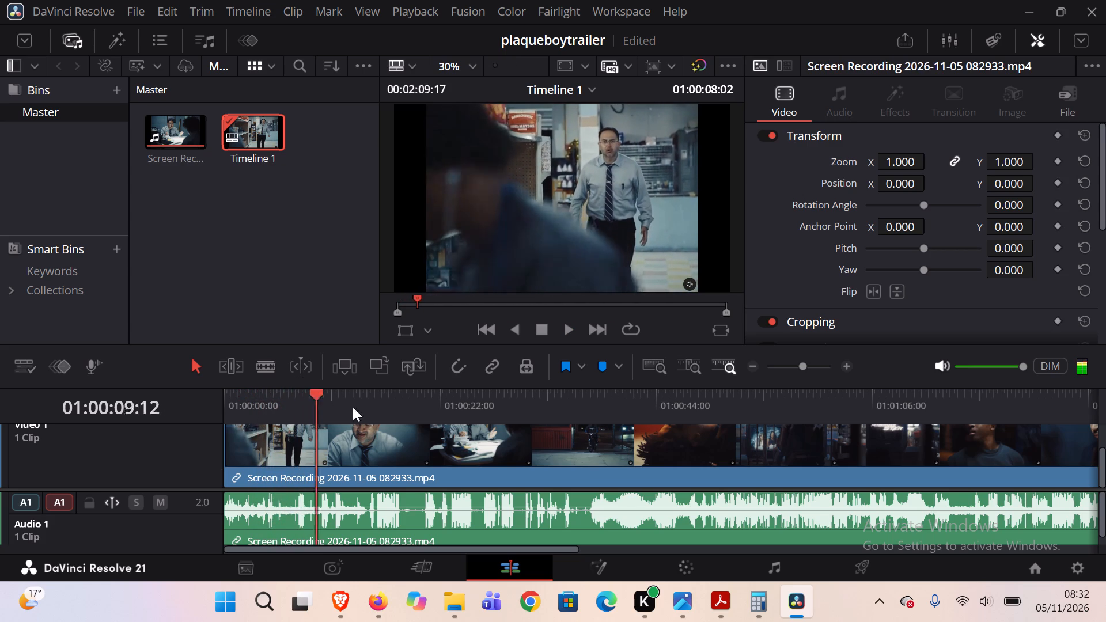
pyautogui.moveTo(353, 407); pyautogui.dragTo(507, 439)
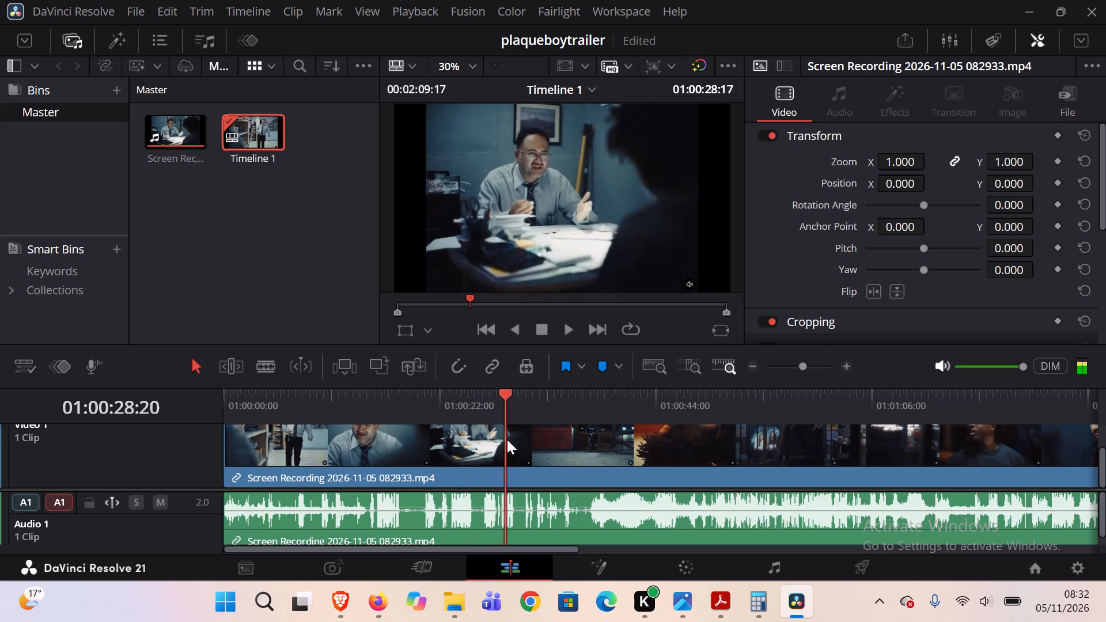
pyautogui.moveTo(507, 439); pyautogui.dragTo(507, 439)
pyautogui.press('space')
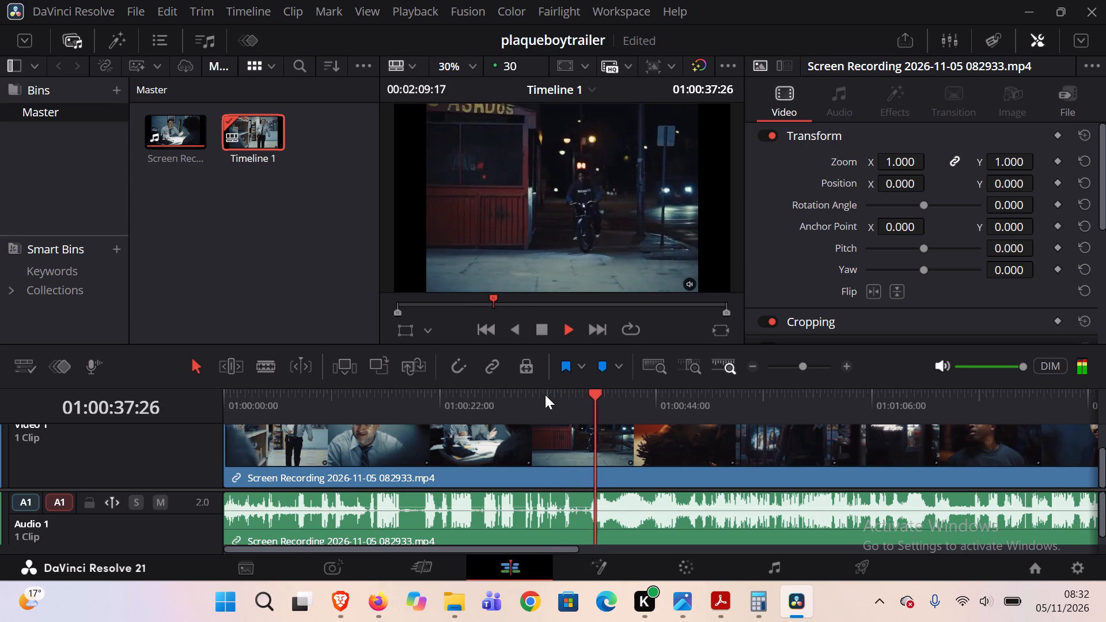
pyautogui.press('space')
pyautogui.hotkey('ctrl', 'b')
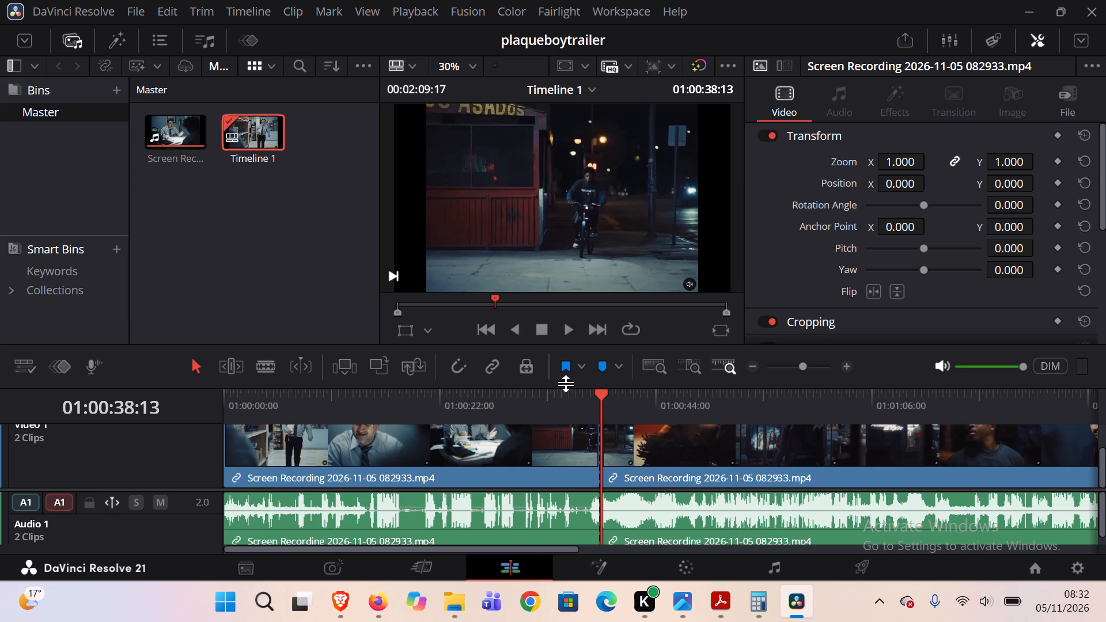
pyautogui.click(502, 442)
pyautogui.press('BackSpace')
pyautogui.click(466, 522)
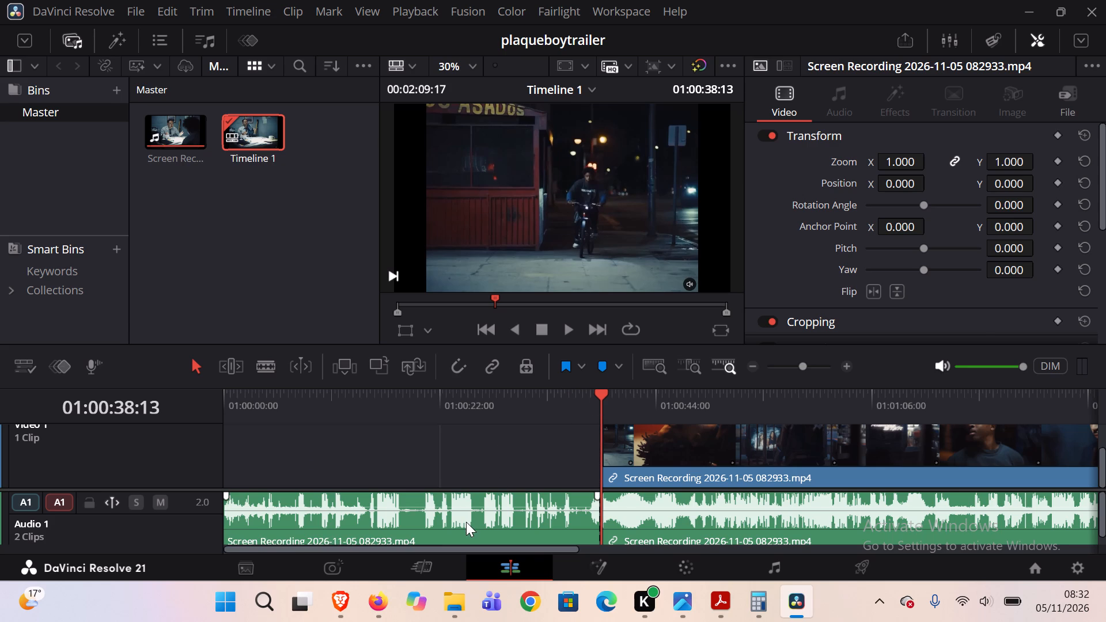
pyautogui.press('BackSpace')
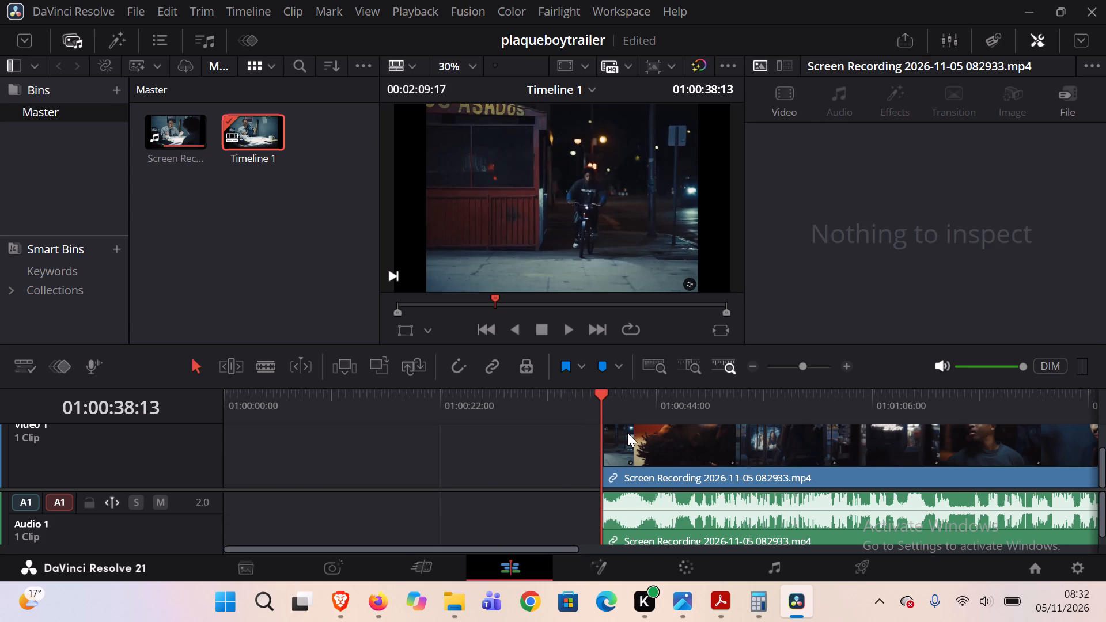
# Move the remaining video and audio clip back to the start of the timeline to close the gap.
pyautogui.click(627, 433)
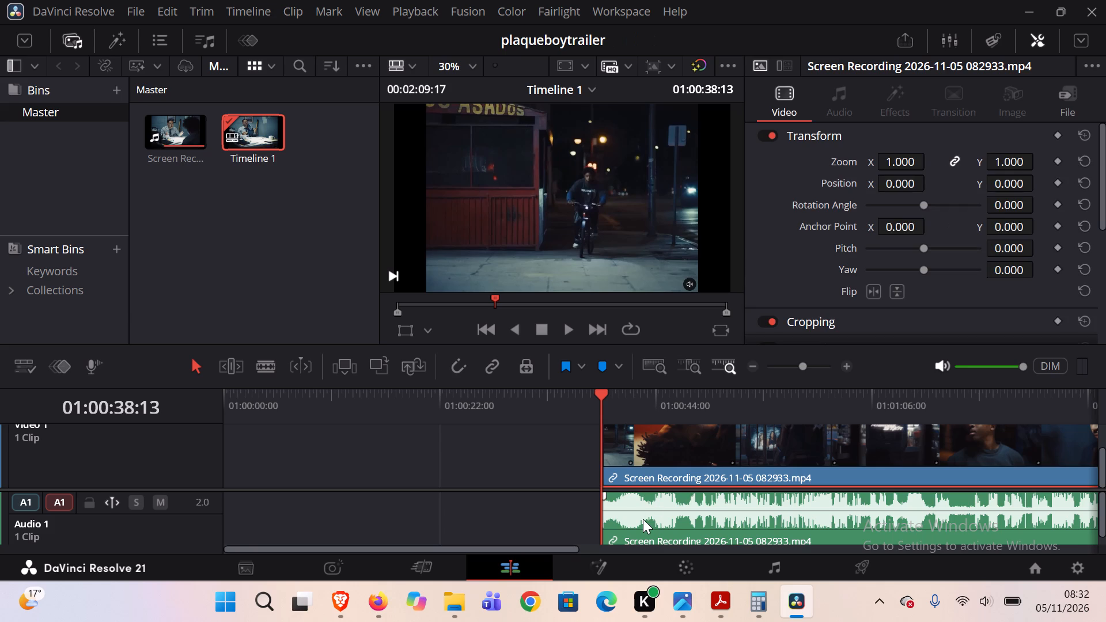
pyautogui.keyDown('ctrl'); pyautogui.click(643, 519); pyautogui.keyUp('ctrl')
pyautogui.moveTo(646, 454); pyautogui.dragTo(275, 507)
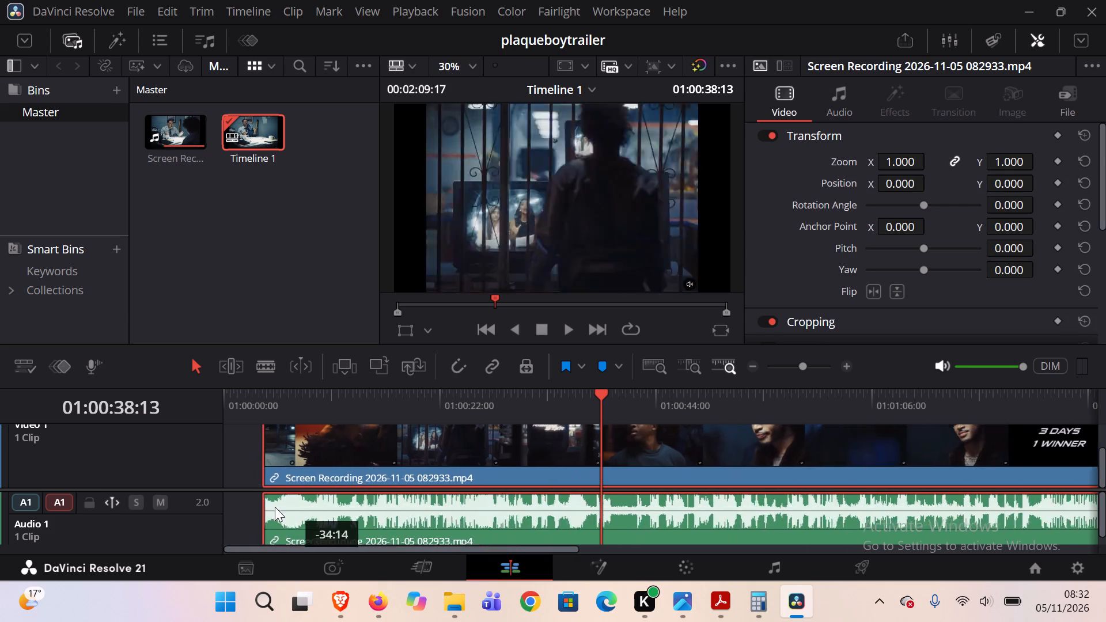
pyautogui.moveTo(275, 507); pyautogui.dragTo(260, 507)
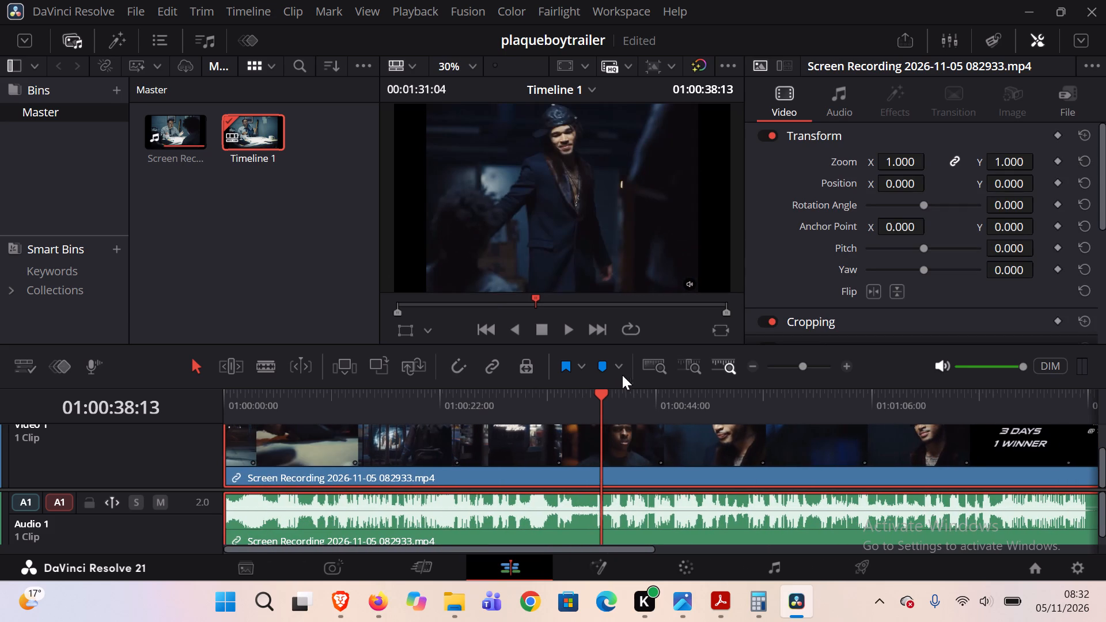
# Play the clip from the start, split it at 01:00:12:25, and delete the video and audio before the cut.
pyautogui.moveTo(605, 395); pyautogui.dragTo(219, 453)
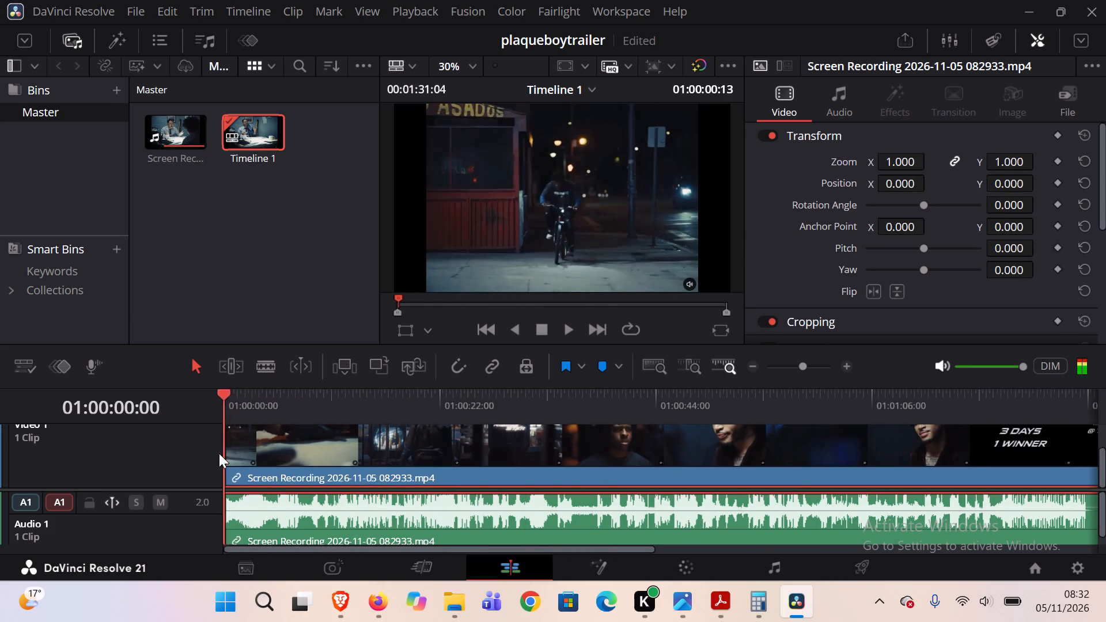
pyautogui.moveTo(219, 453); pyautogui.dragTo(217, 454)
pyautogui.press('space')
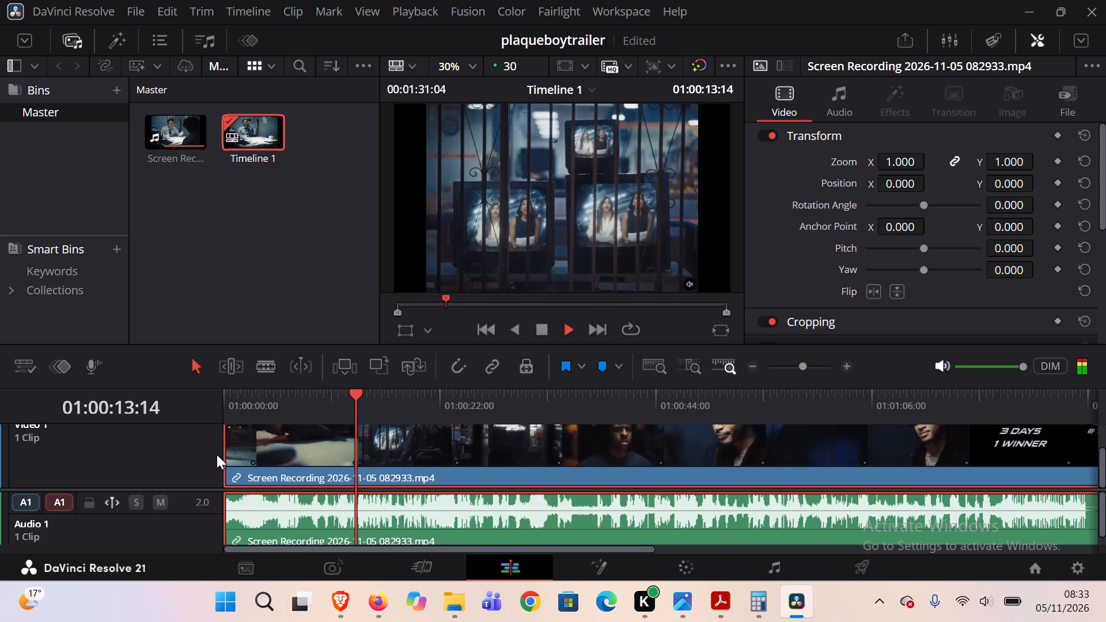
pyautogui.press('space')
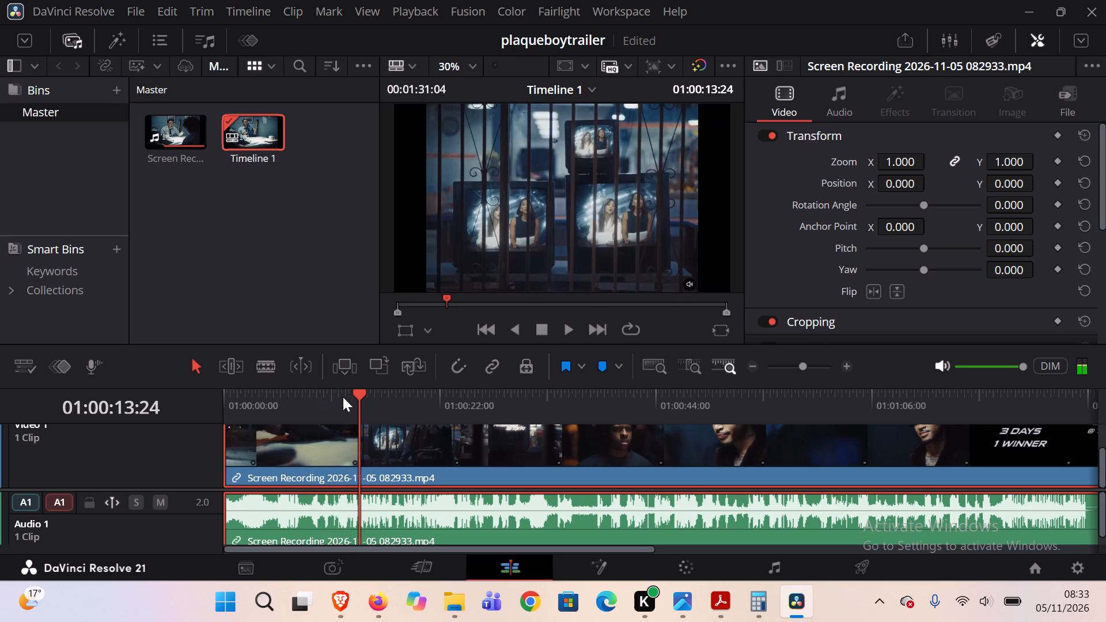
pyautogui.moveTo(361, 395); pyautogui.dragTo(350, 398)
pyautogui.hotkey('ctrl', 'b')
pyautogui.press('BackSpace')
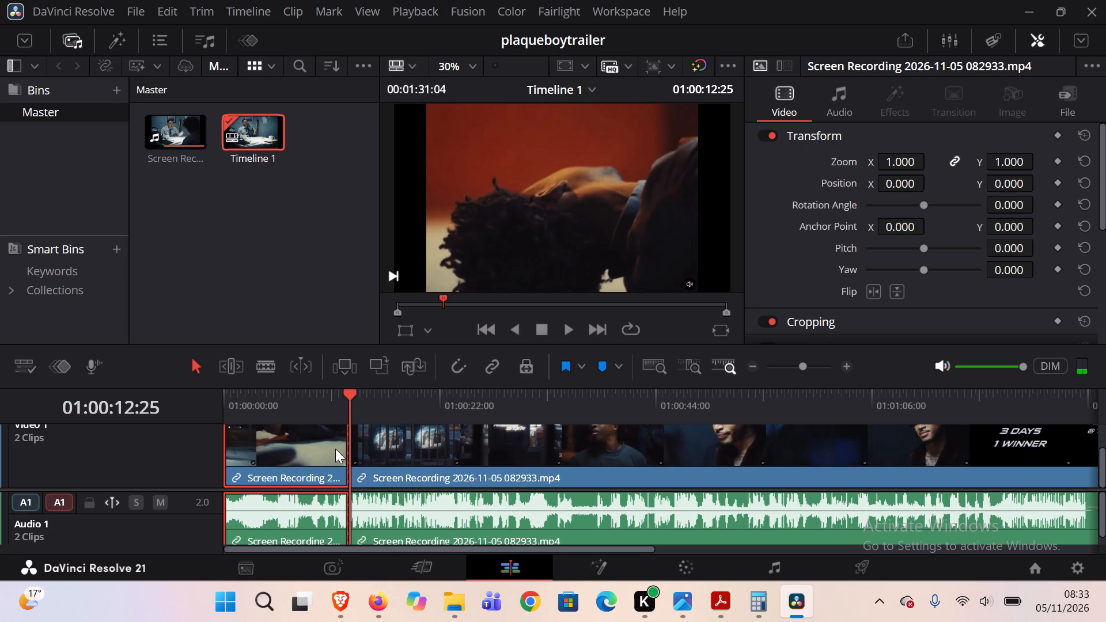
# Move the remaining video and audio clip to the timeline's start to close the new gap.
pyautogui.click(433, 460)
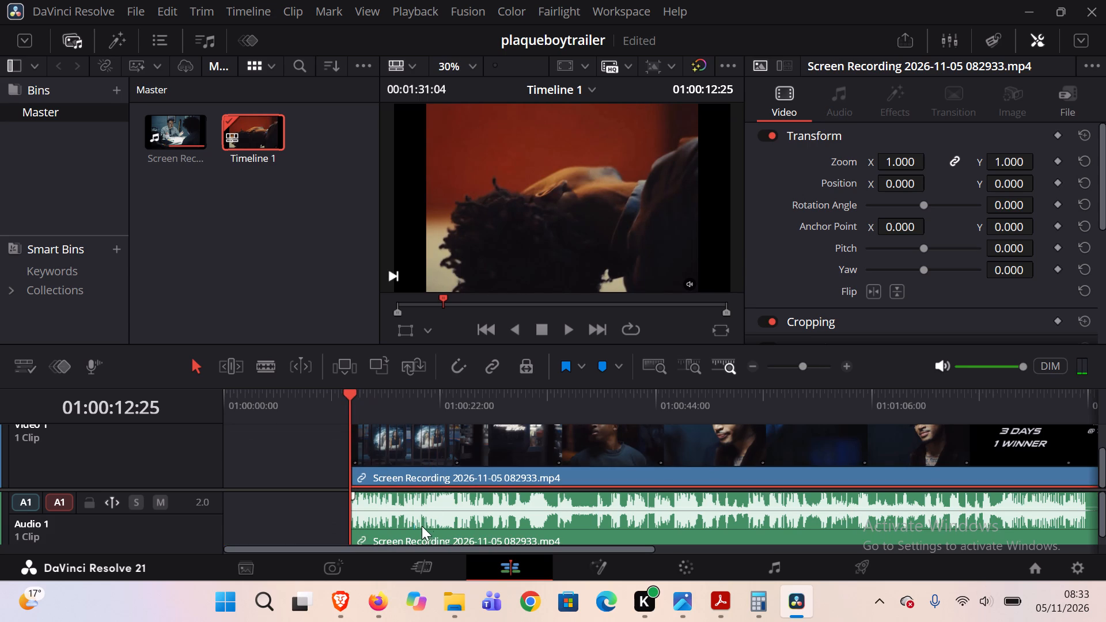
pyautogui.keyDown('ctrl'); pyautogui.click(421, 528); pyautogui.keyUp('ctrl')
pyautogui.moveTo(435, 439); pyautogui.dragTo(428, 442)
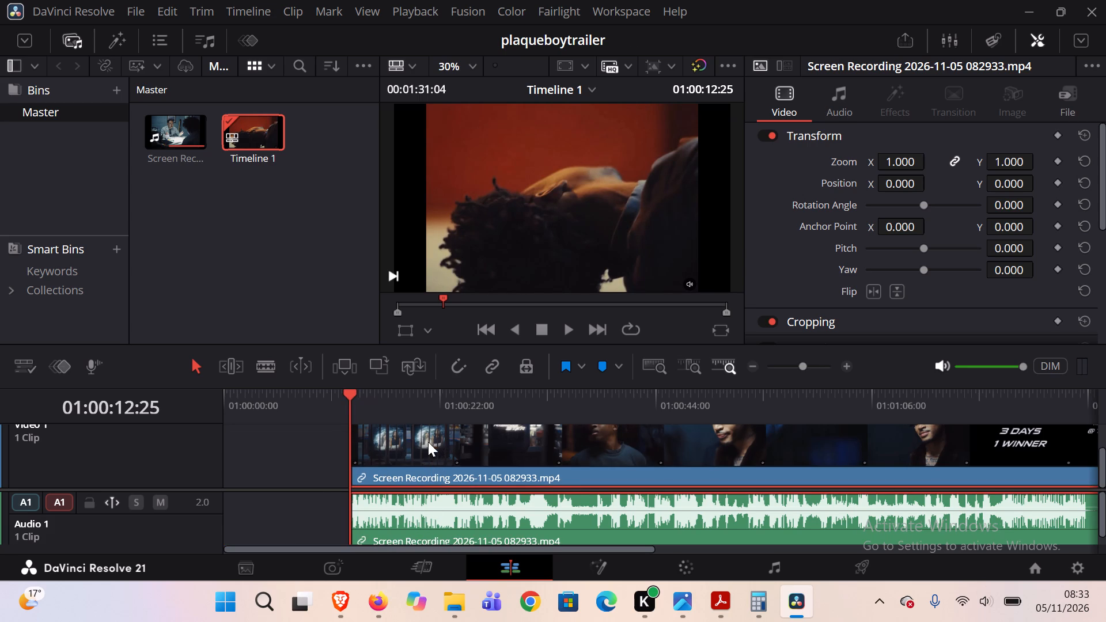
pyautogui.moveTo(428, 442); pyautogui.dragTo(296, 472)
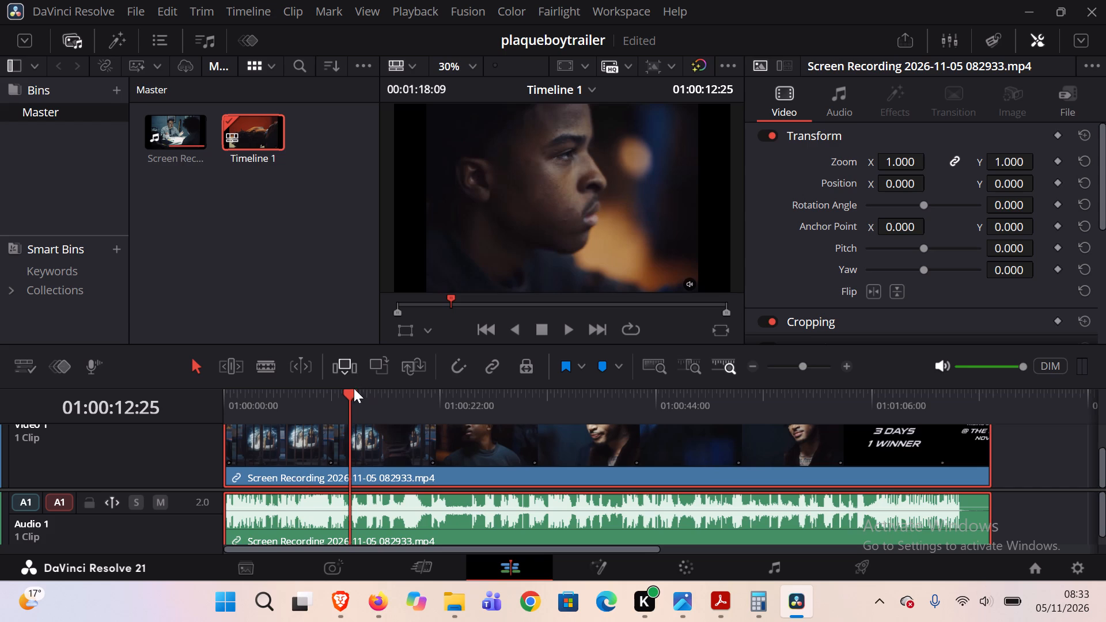
# Play the clip from the timeline's start and split its video and audio at 01:00:40:13.
pyautogui.moveTo(351, 393); pyautogui.dragTo(197, 416)
pyautogui.press('space')
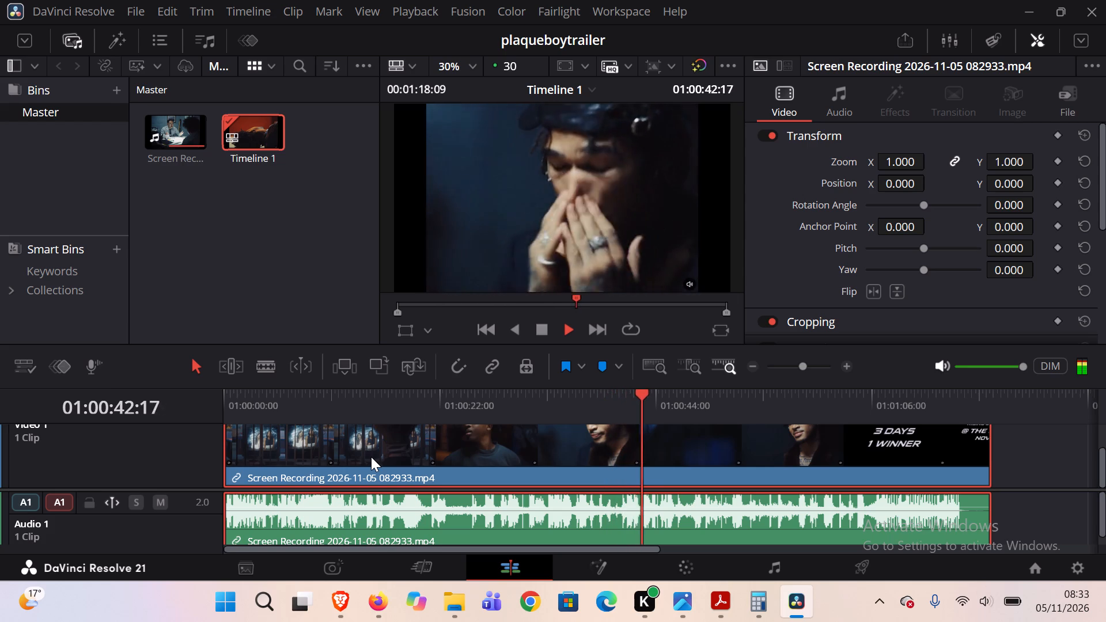
pyautogui.press('space')
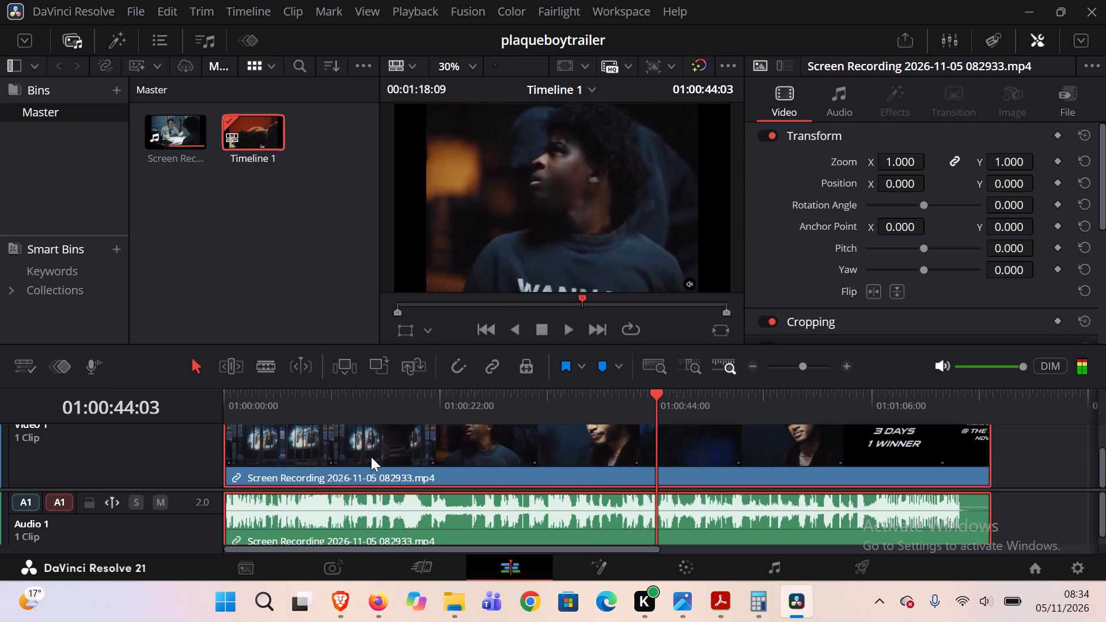
pyautogui.moveTo(658, 395); pyautogui.dragTo(624, 407)
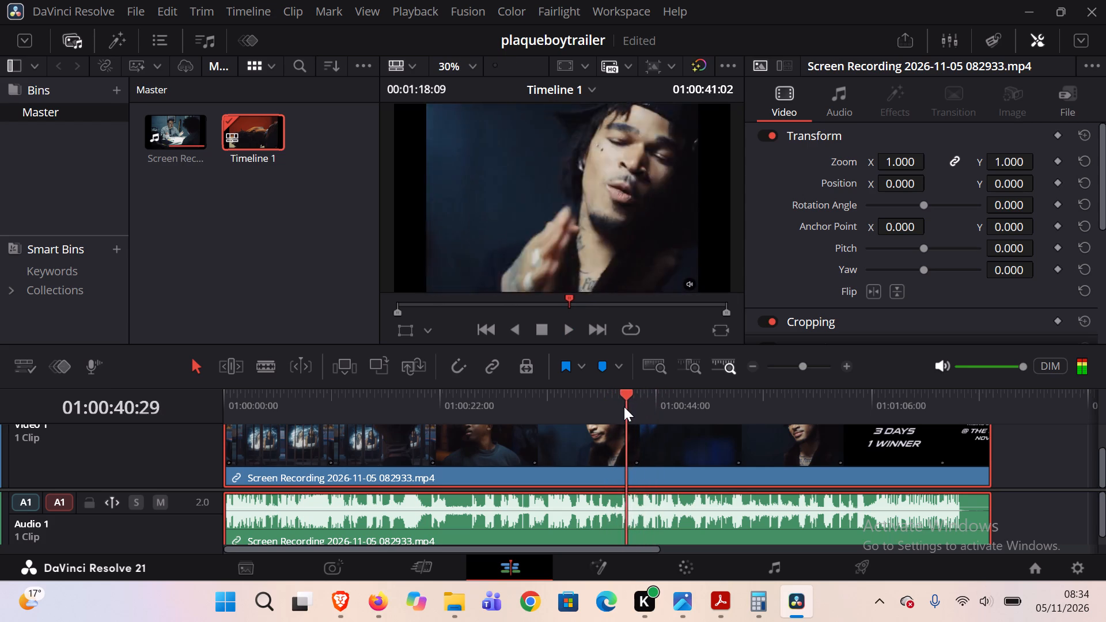
pyautogui.moveTo(624, 407); pyautogui.dragTo(619, 409)
pyautogui.press('space')
pyautogui.press('space')
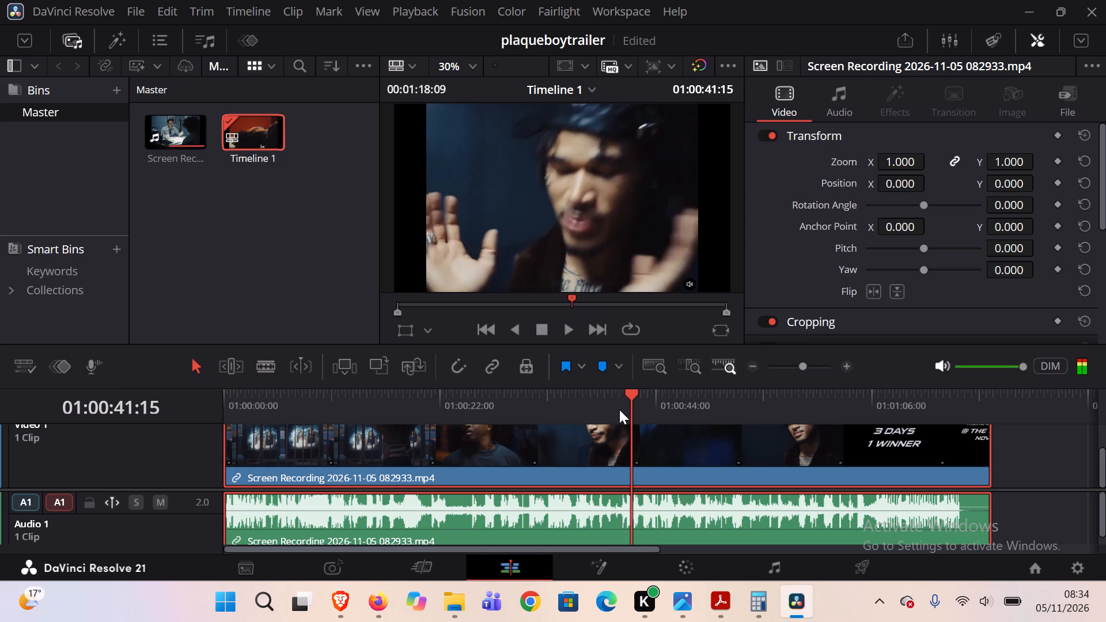
pyautogui.moveTo(630, 393); pyautogui.dragTo(618, 401)
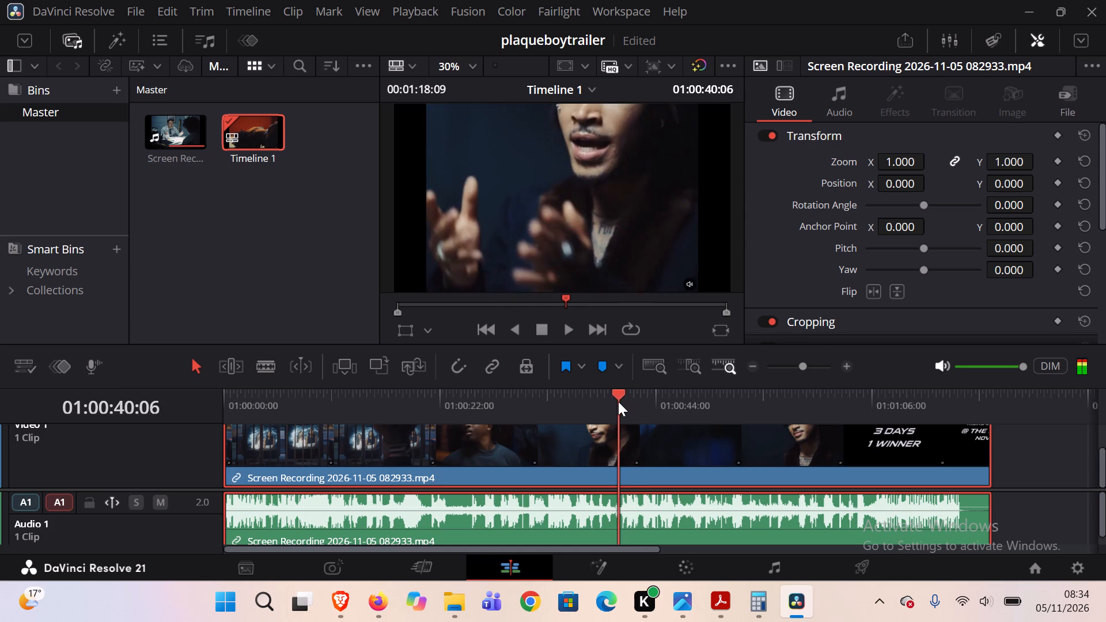
pyautogui.moveTo(618, 401); pyautogui.dragTo(621, 400)
pyautogui.hotkey('ctrl', 'b')
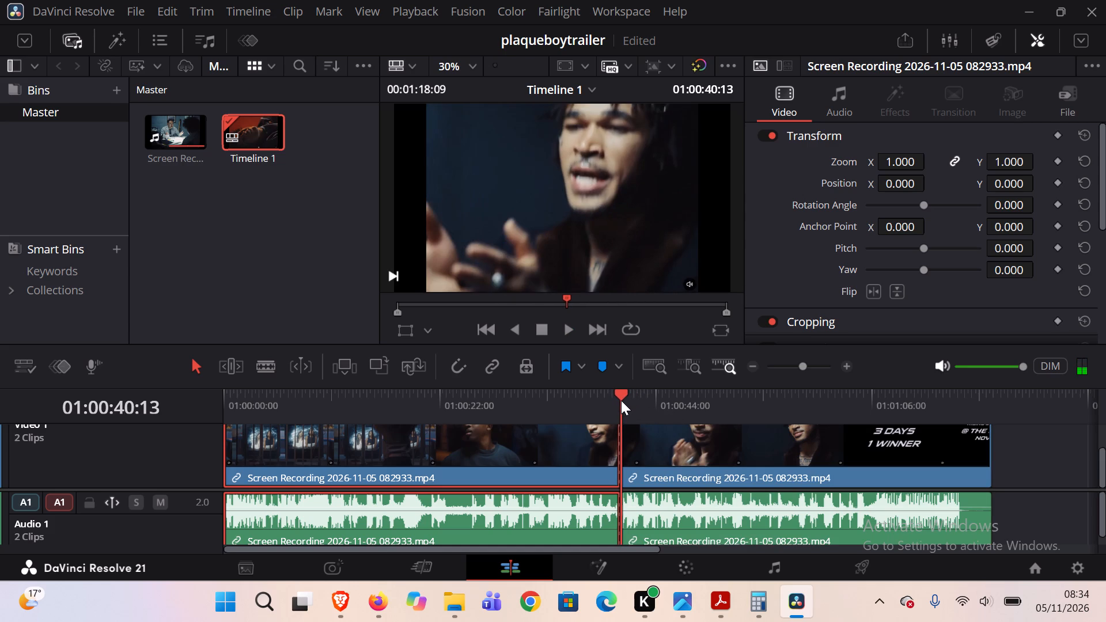
# Play on from the cut, split the clip at 01:00:48:19, and delete the video and audio between the two cuts.
pyautogui.press('space')
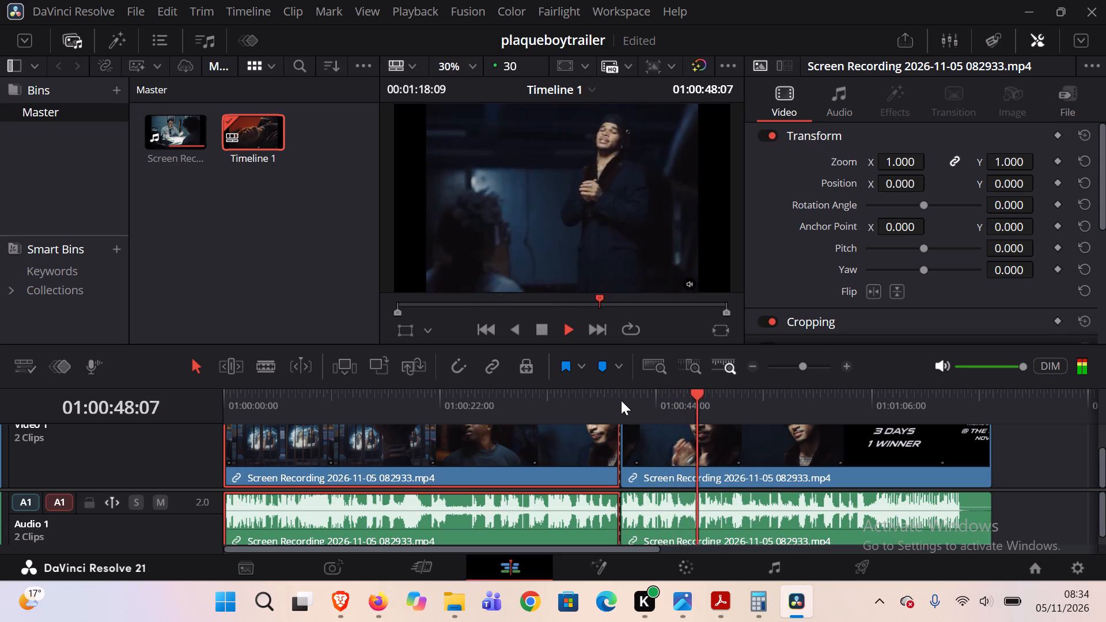
pyautogui.press('space')
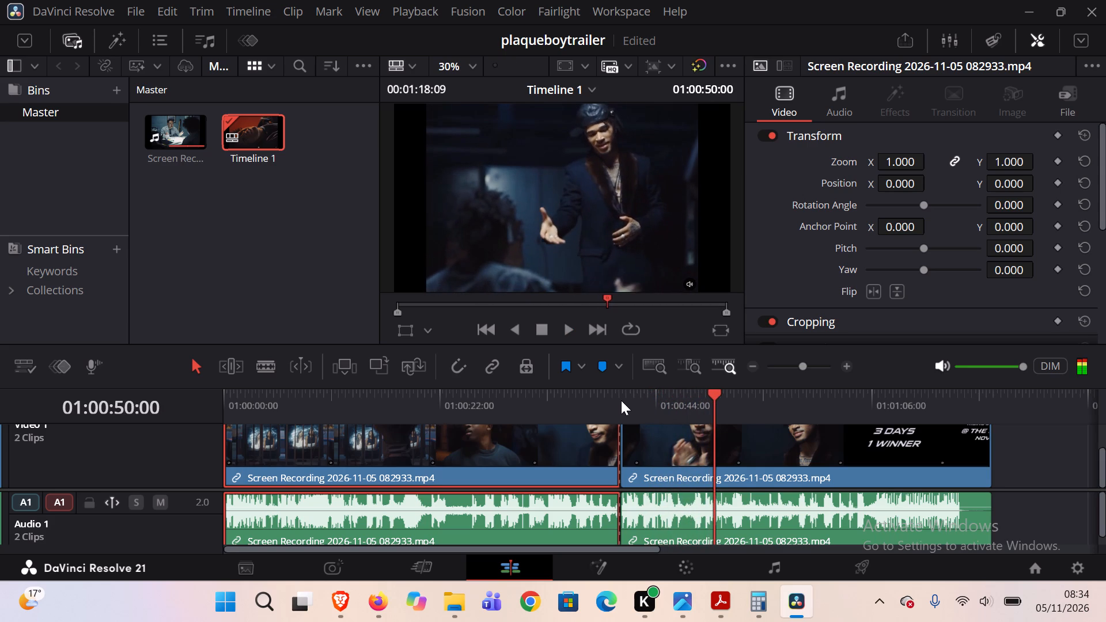
pyautogui.moveTo(712, 393); pyautogui.dragTo(700, 401)
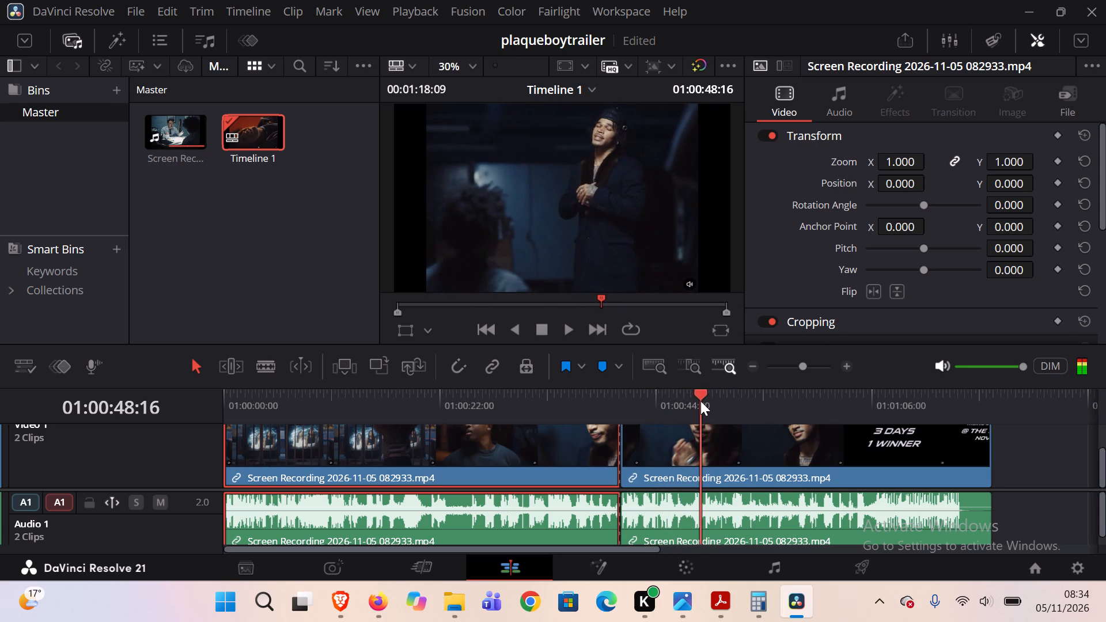
pyautogui.press('space')
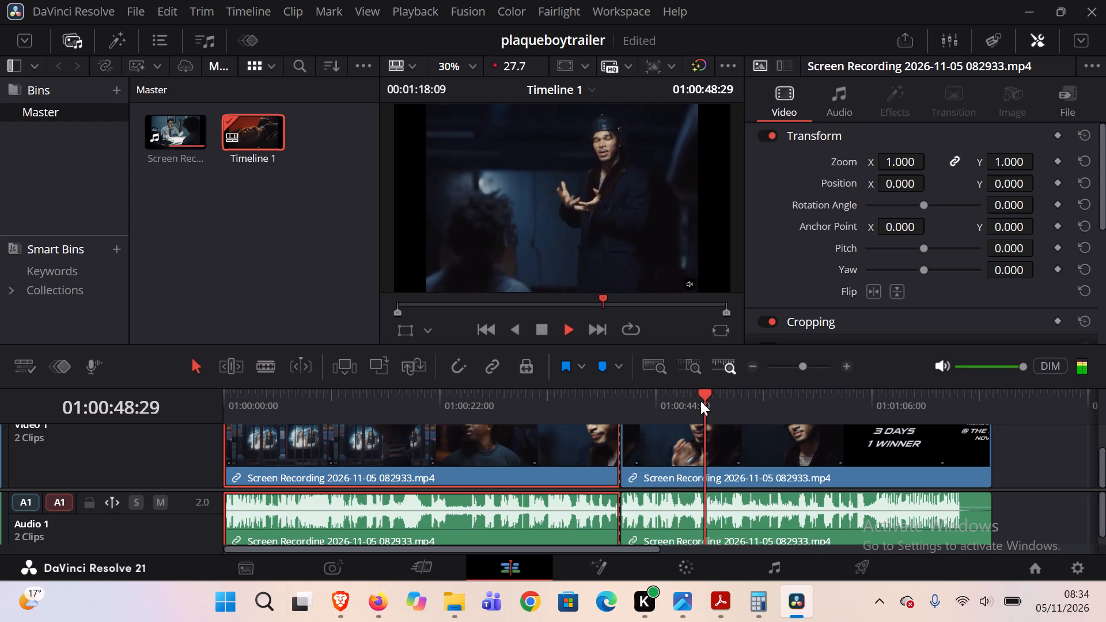
pyautogui.press('space')
pyautogui.hscroll(-1, 715, 407)
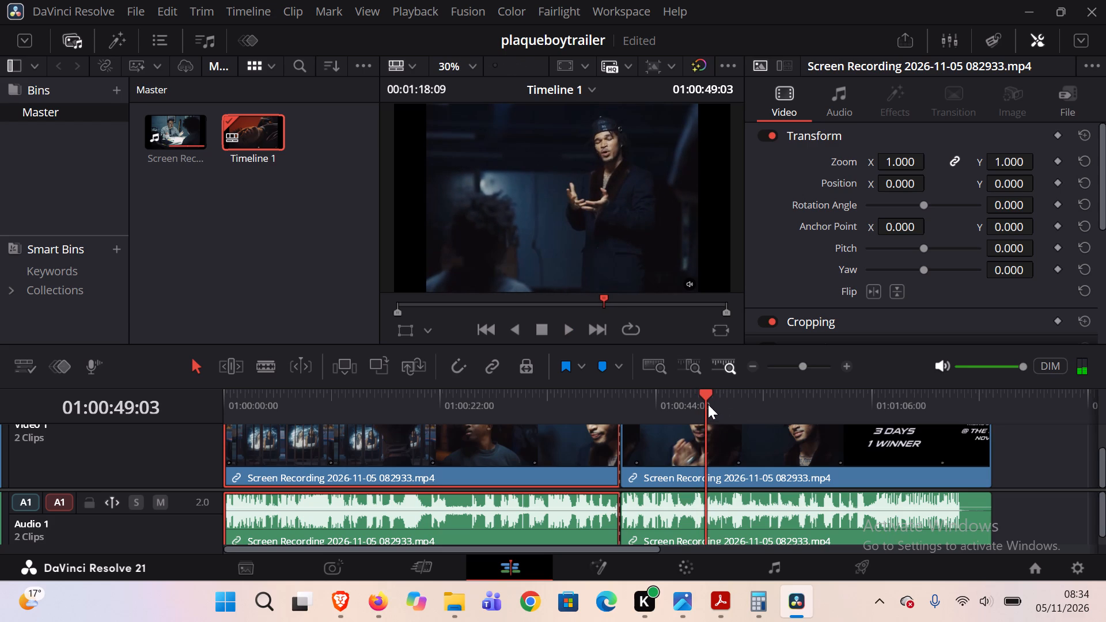
pyautogui.click(706, 392)
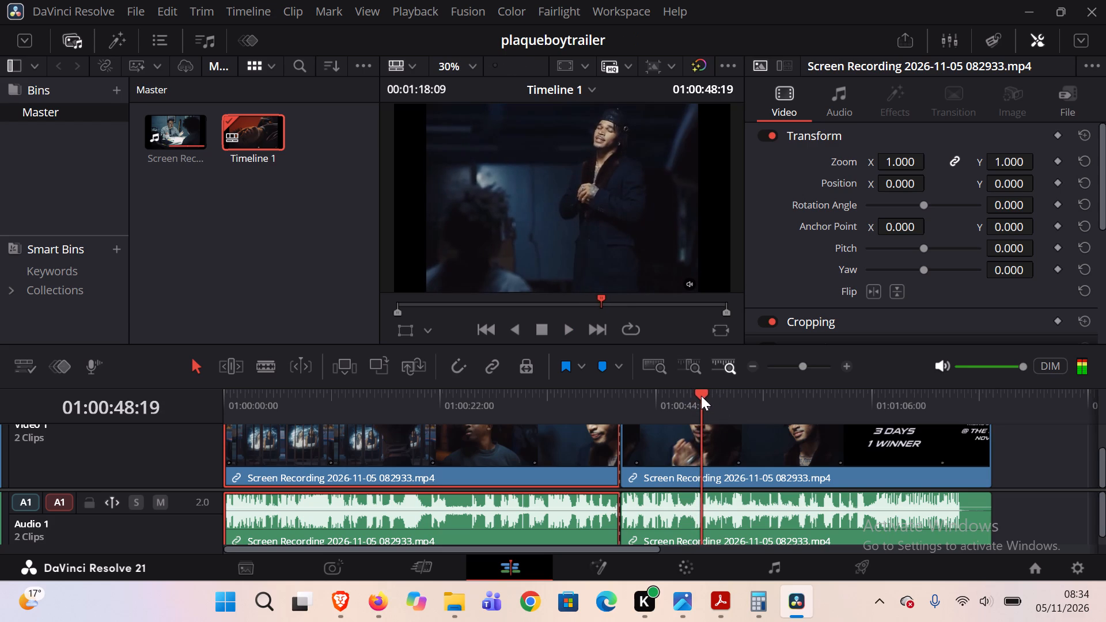
pyautogui.hotkey('ctrl', 'b')
pyautogui.click(681, 449)
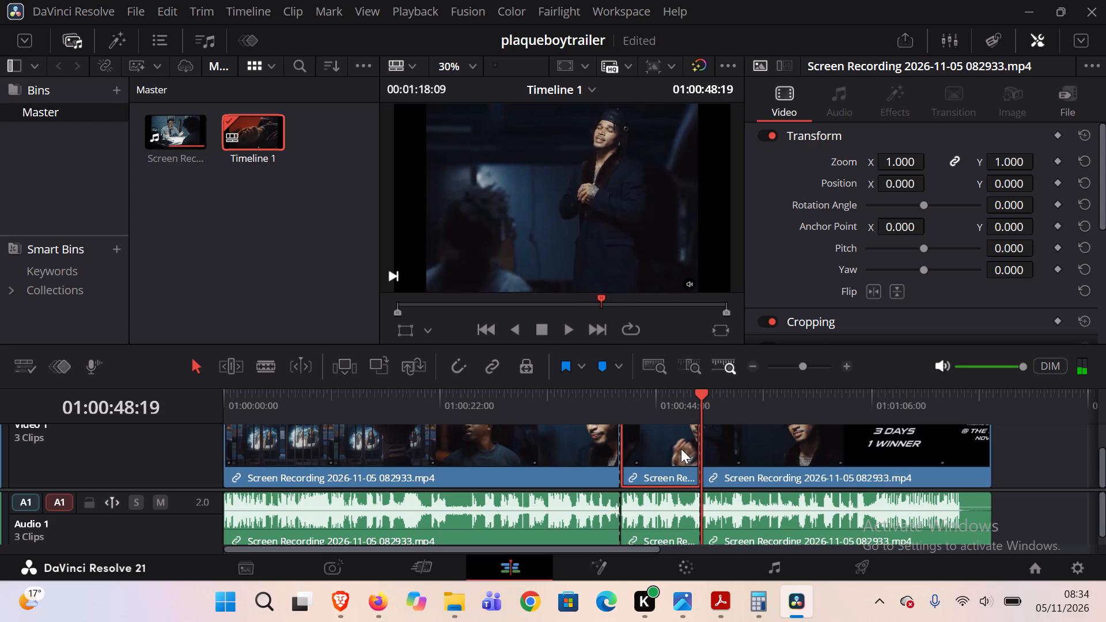
pyautogui.press('BackSpace')
pyautogui.click(670, 507)
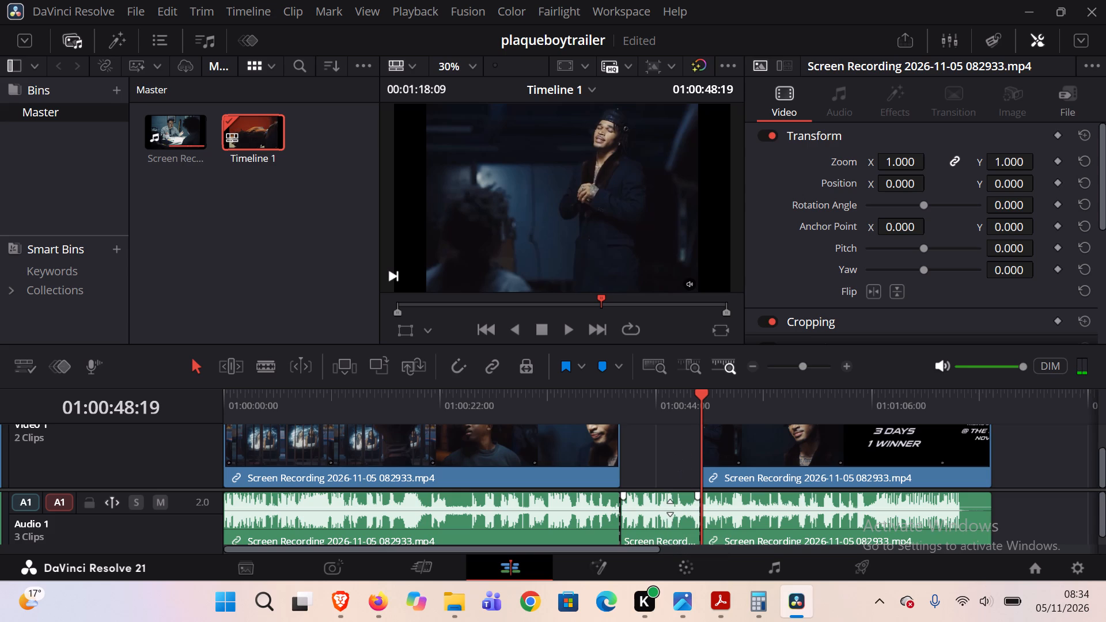
pyautogui.click(665, 520)
pyautogui.press('BackSpace')
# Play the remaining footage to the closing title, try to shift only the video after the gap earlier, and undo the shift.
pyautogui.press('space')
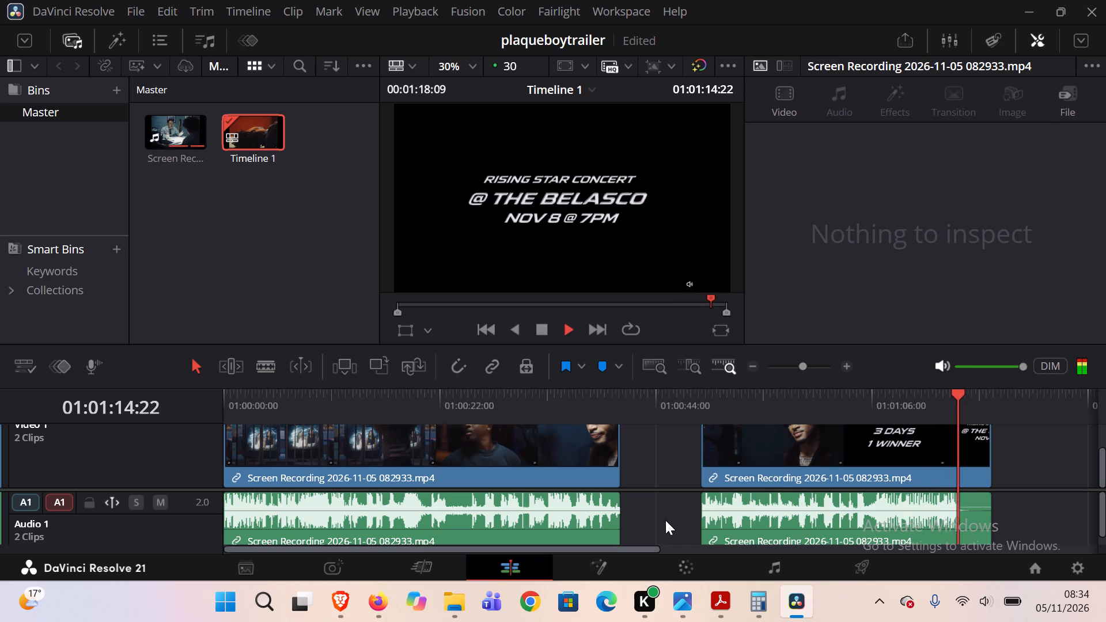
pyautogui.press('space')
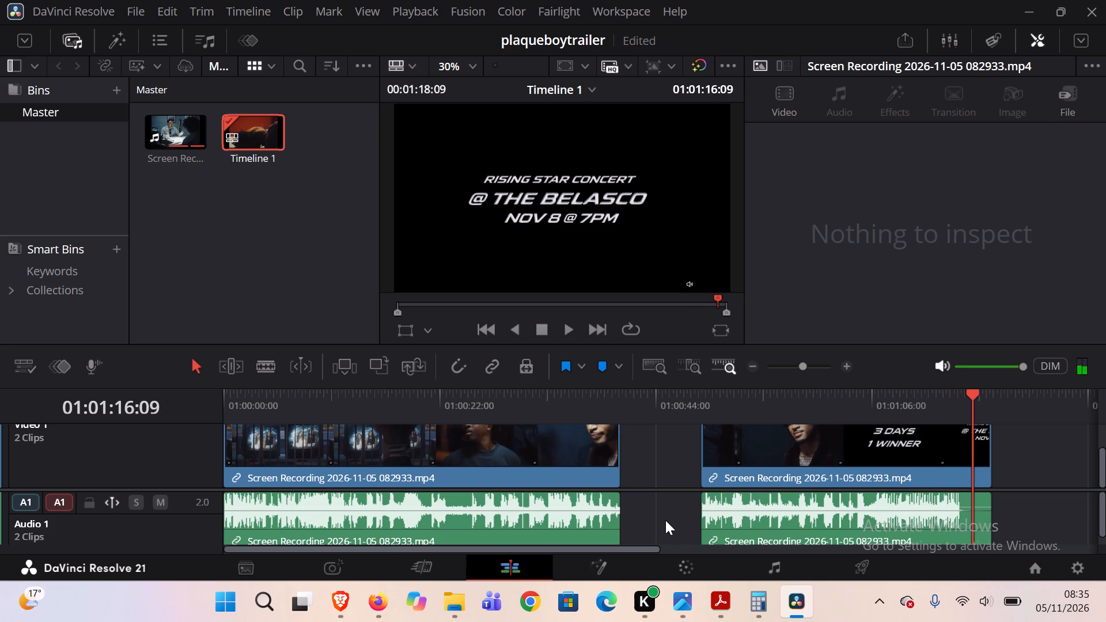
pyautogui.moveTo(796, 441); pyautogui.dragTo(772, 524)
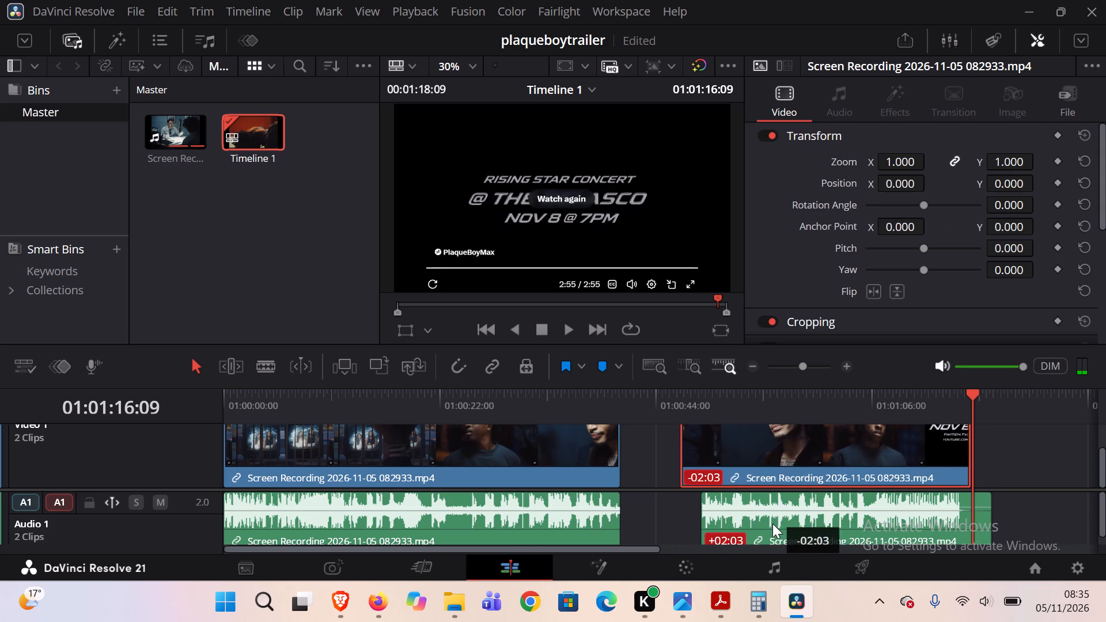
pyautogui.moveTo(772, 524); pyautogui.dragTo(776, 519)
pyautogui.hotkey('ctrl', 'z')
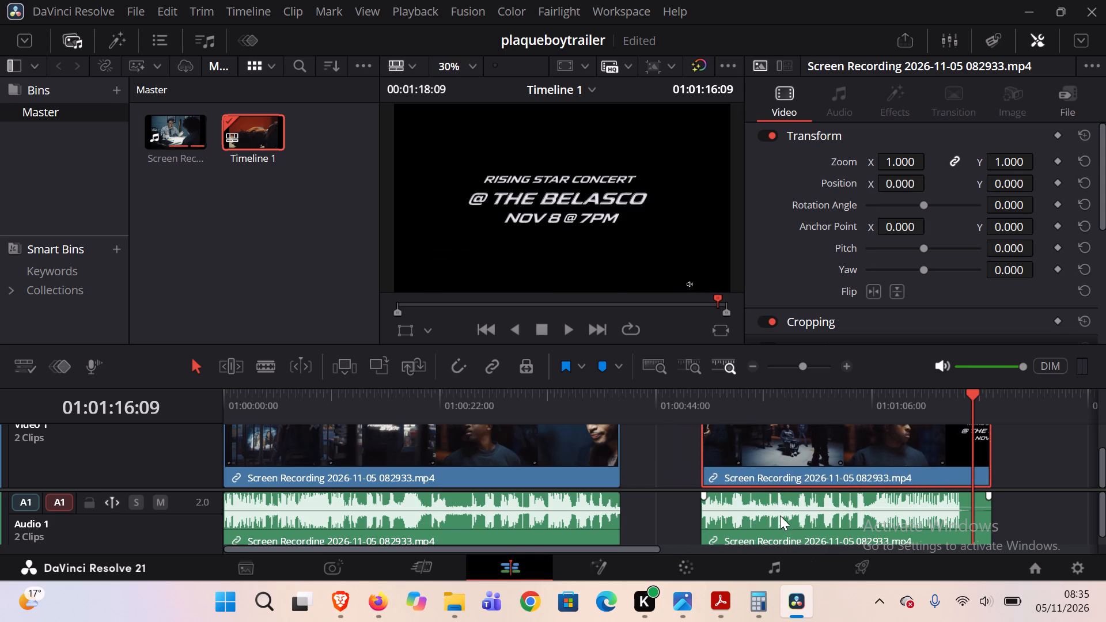
# Move the second video clip together with its audio against the end of the first clip to close the gap.
pyautogui.keyDown('ctrl'); pyautogui.click(781, 520); pyautogui.keyUp('ctrl')
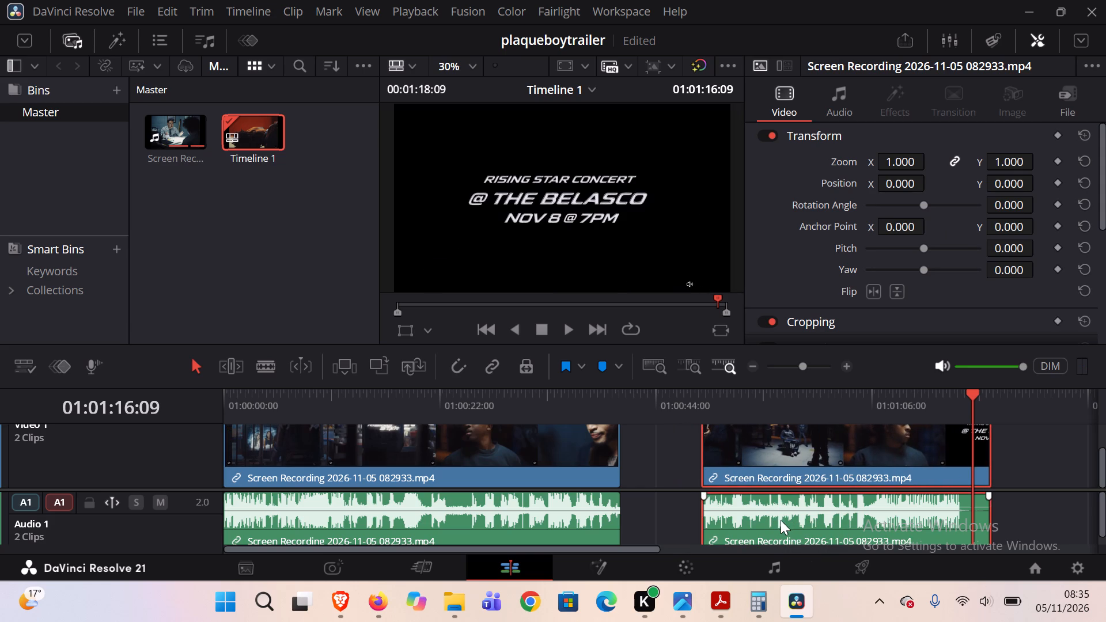
pyautogui.moveTo(782, 436); pyautogui.dragTo(702, 459)
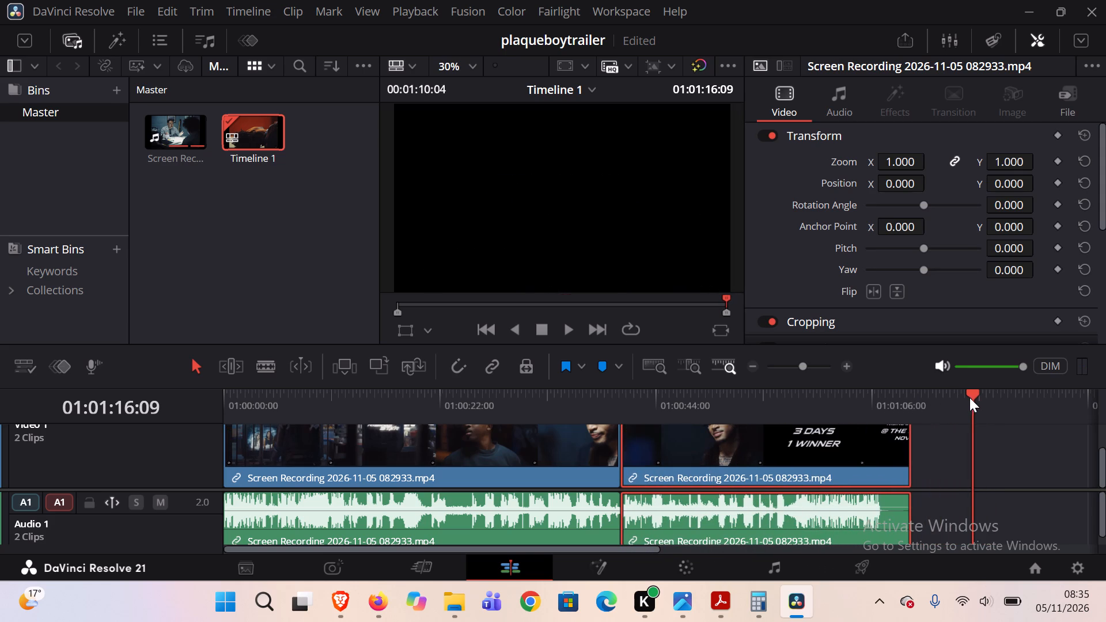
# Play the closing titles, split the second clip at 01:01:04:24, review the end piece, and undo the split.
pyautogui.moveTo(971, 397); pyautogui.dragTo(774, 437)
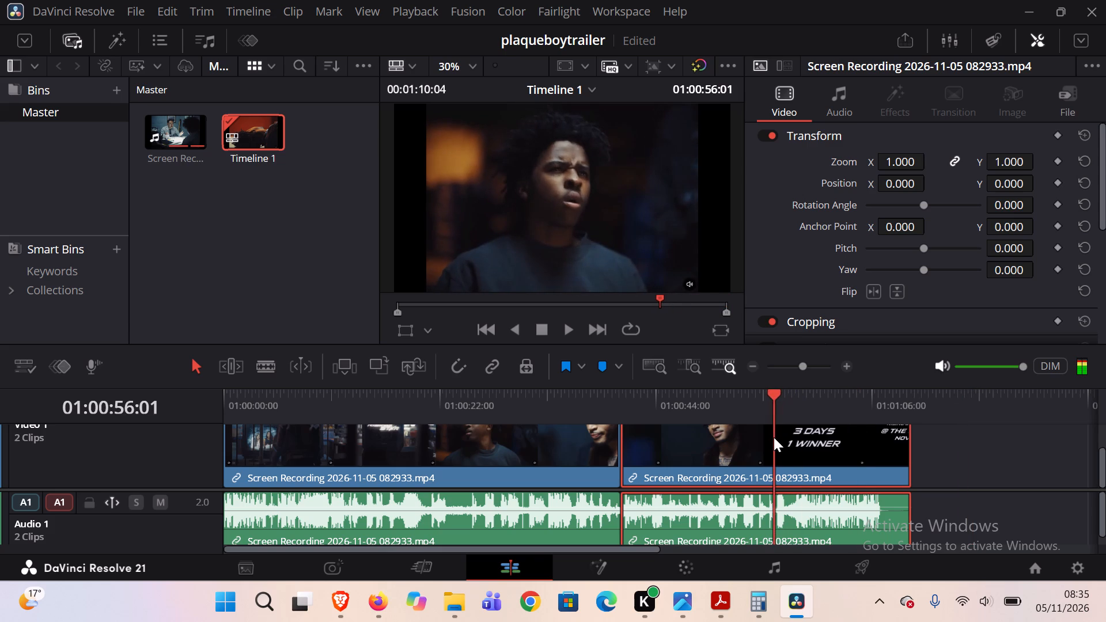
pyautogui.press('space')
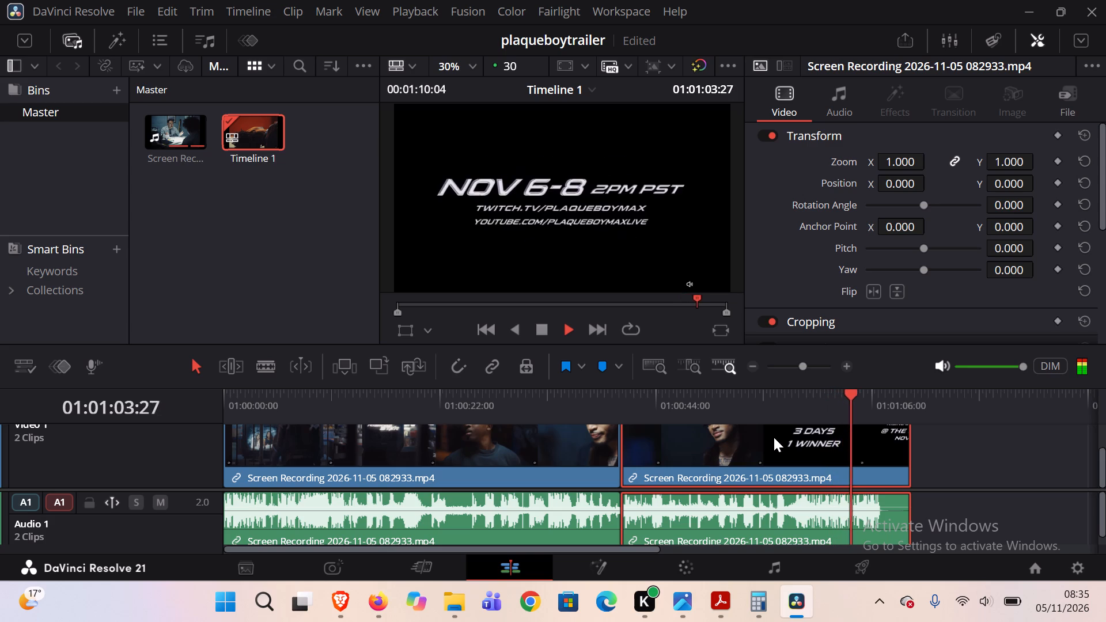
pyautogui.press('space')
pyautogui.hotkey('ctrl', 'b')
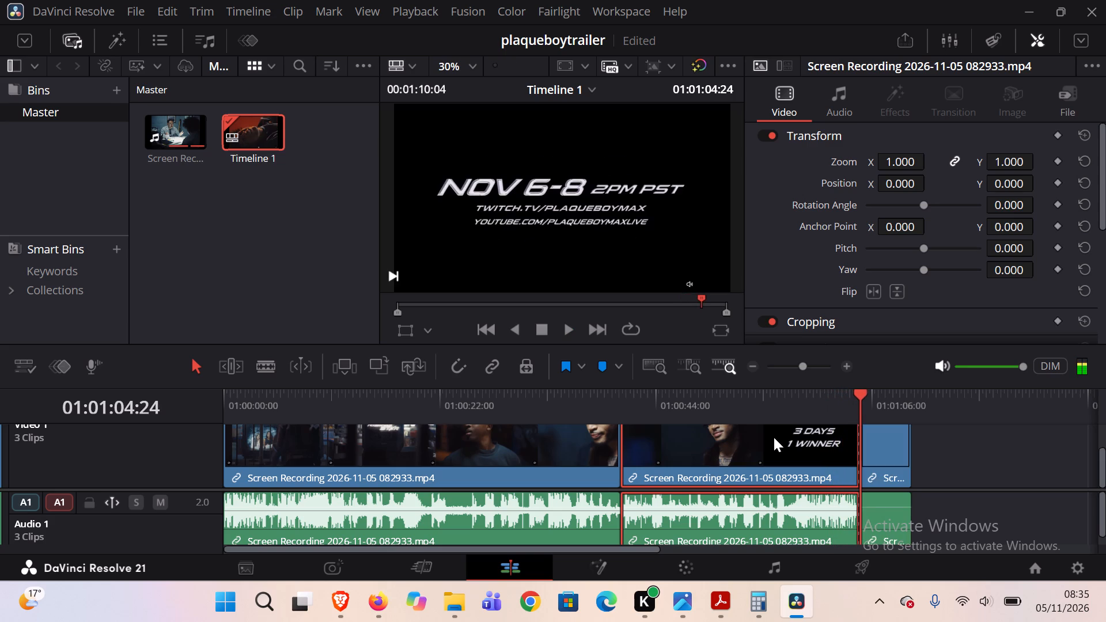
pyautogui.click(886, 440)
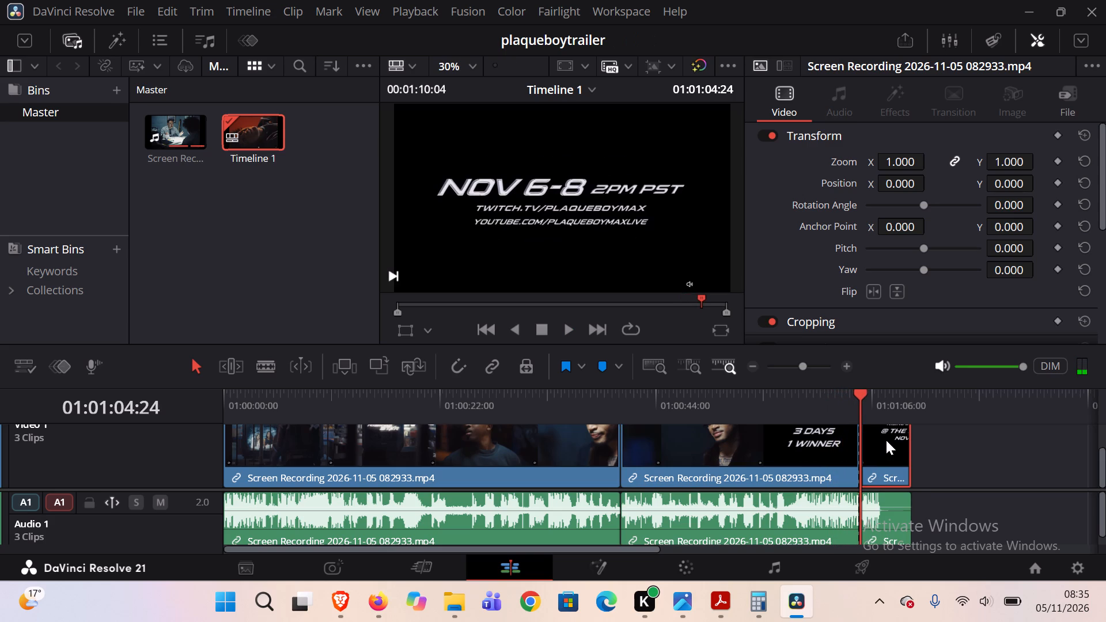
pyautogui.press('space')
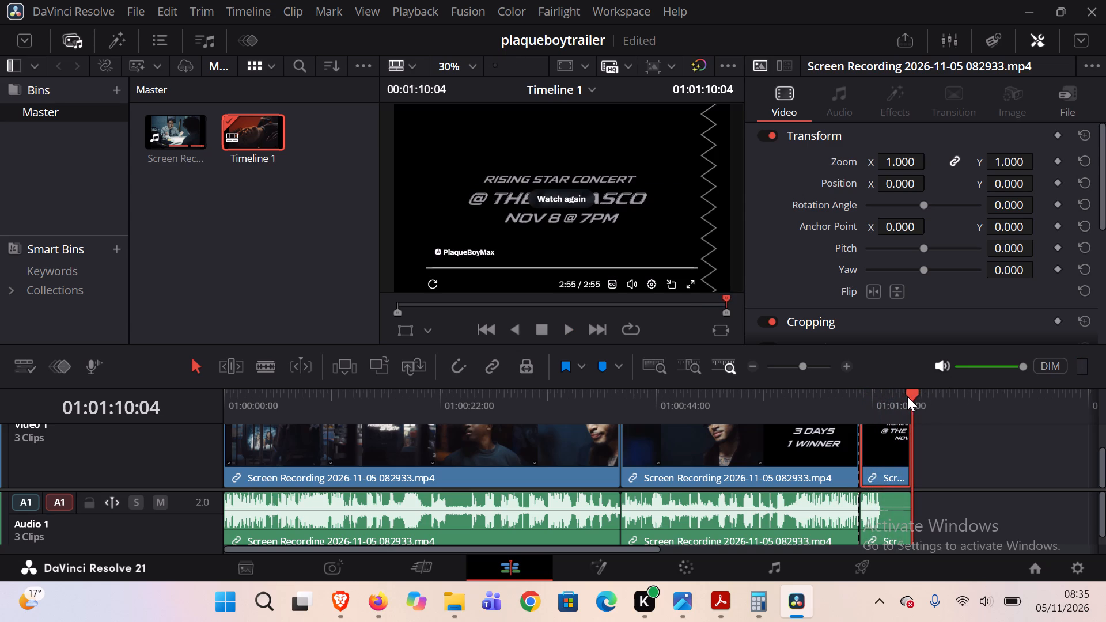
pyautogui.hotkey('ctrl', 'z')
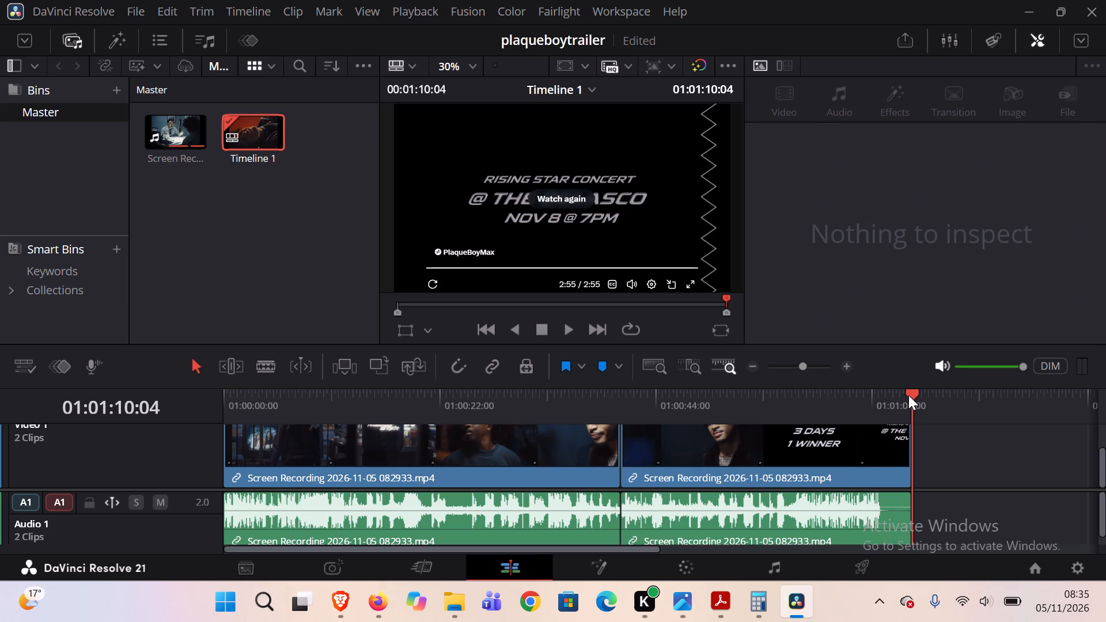
# Split the second clip at 01:01:06:28 and delete the video and audio after the cut.
pyautogui.moveTo(910, 392); pyautogui.dragTo(881, 414)
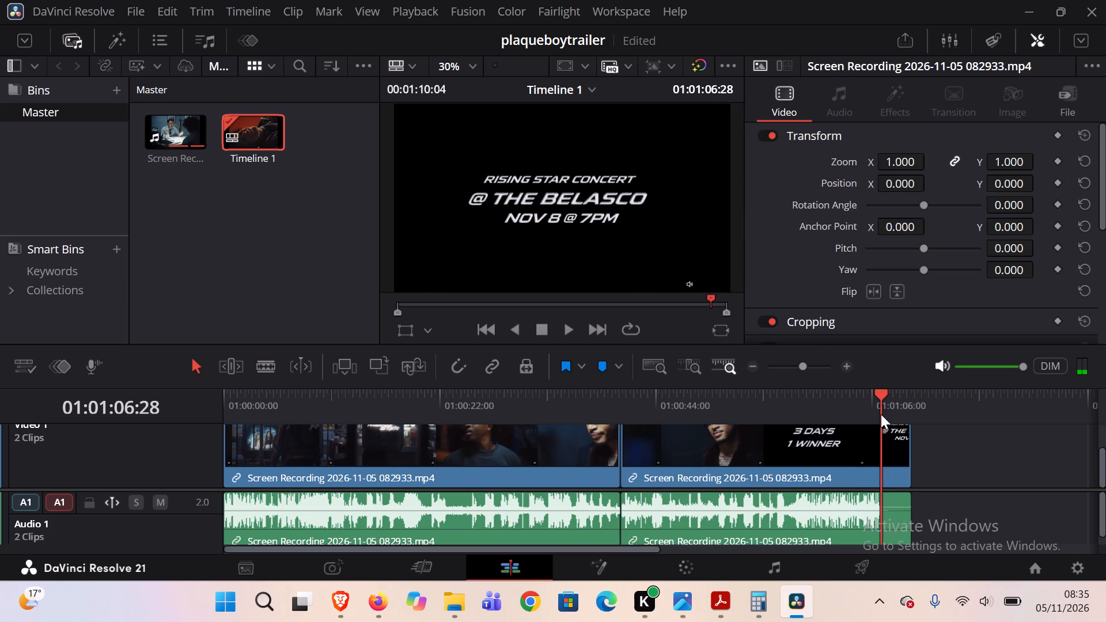
pyautogui.hotkey('ctrl', 'b')
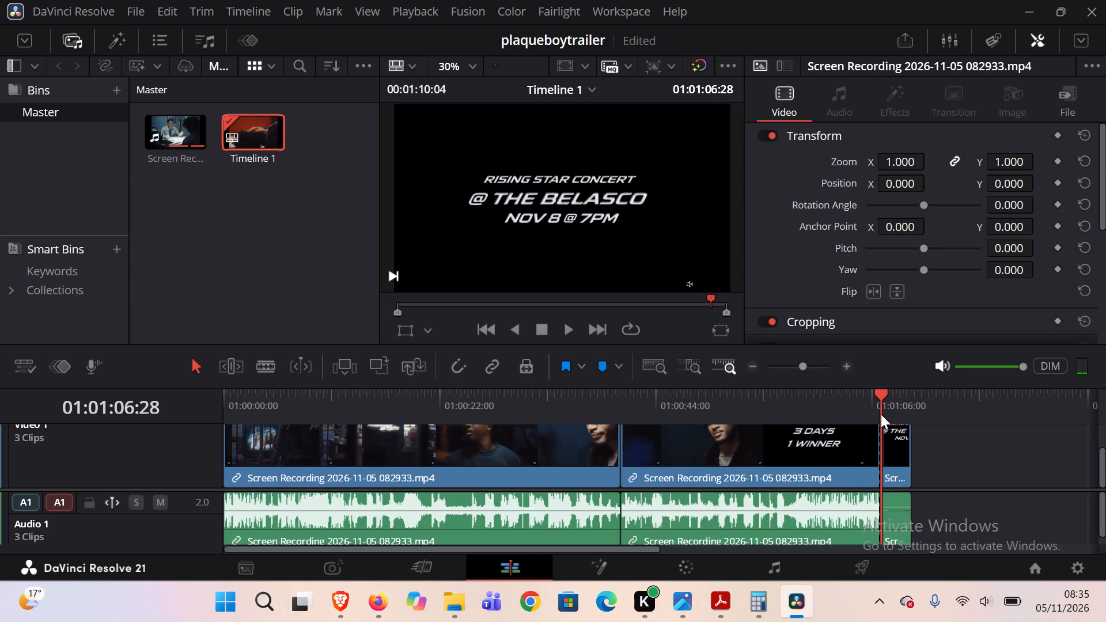
pyautogui.click(892, 446)
pyautogui.press('BackSpace')
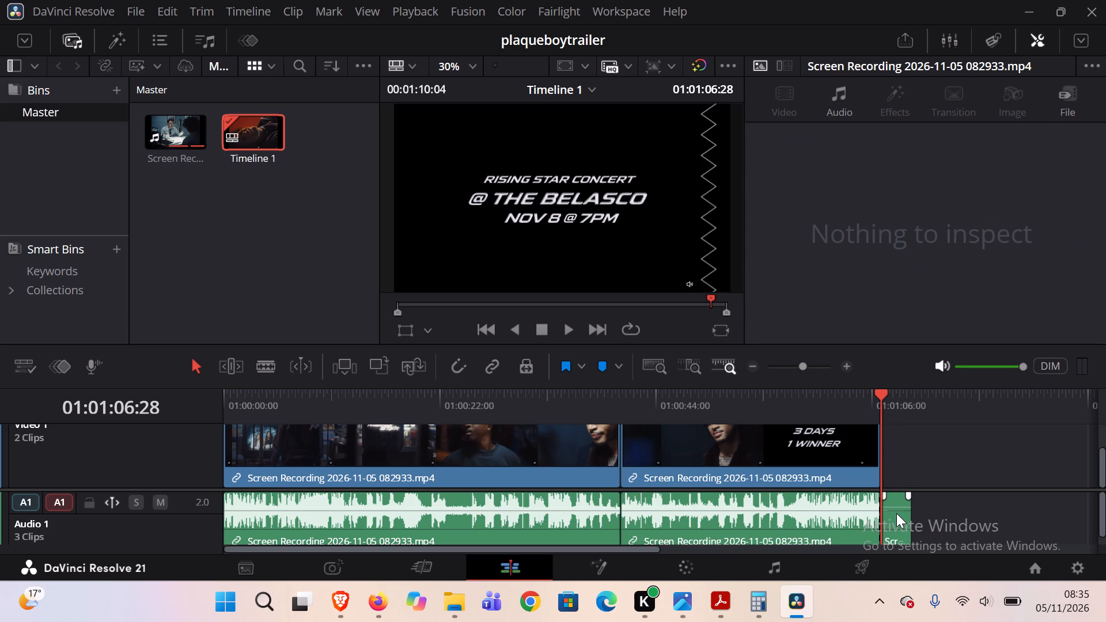
pyautogui.click(896, 513)
pyautogui.press('BackSpace')
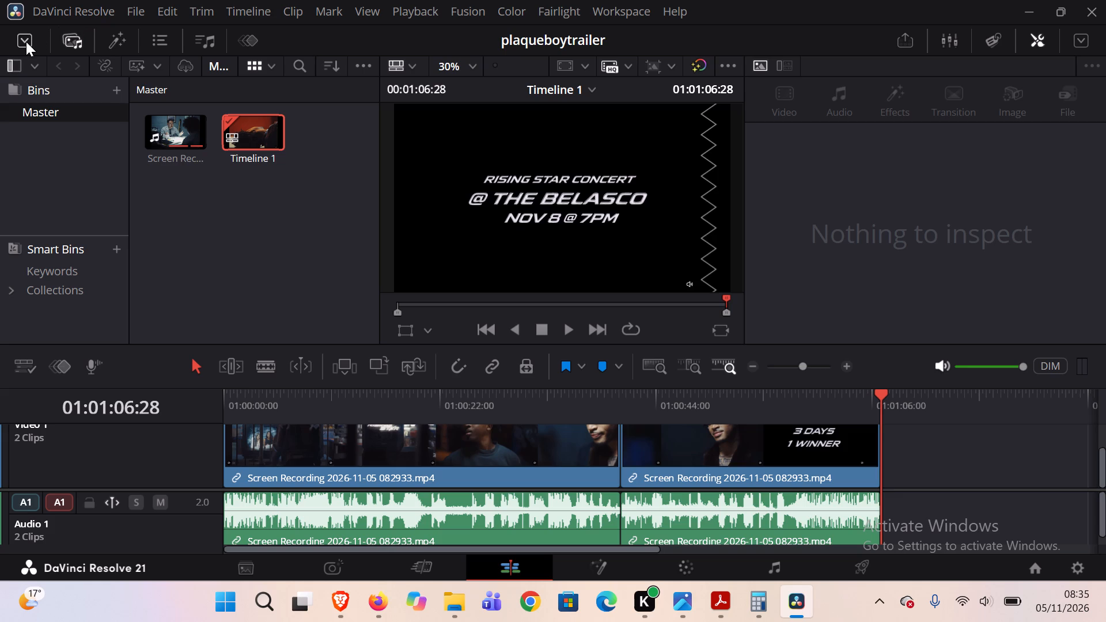
# Add a Dip To Color Dissolve video transition at the cut between the two video clips.
pyautogui.click(123, 45)
pyautogui.click(78, 109)
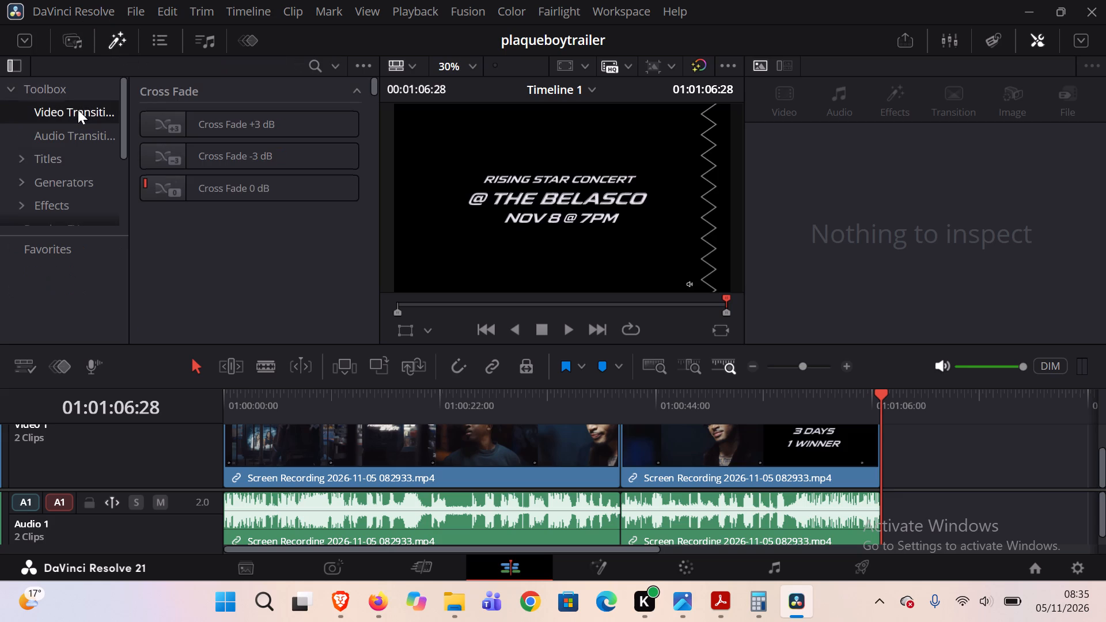
pyautogui.click(186, 148)
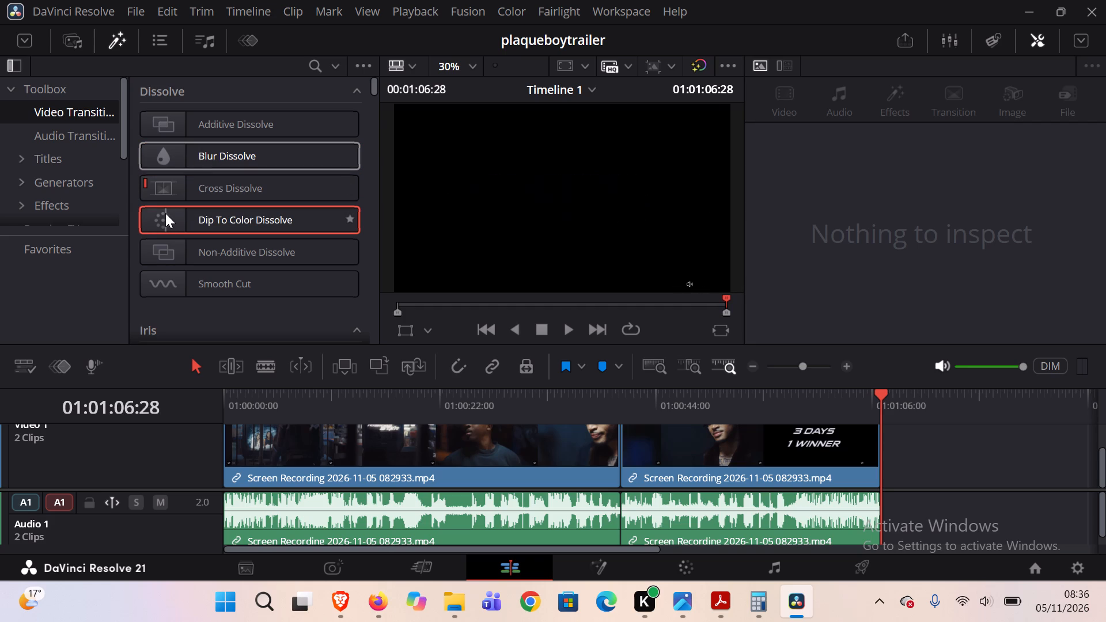
pyautogui.moveTo(166, 212); pyautogui.dragTo(611, 455)
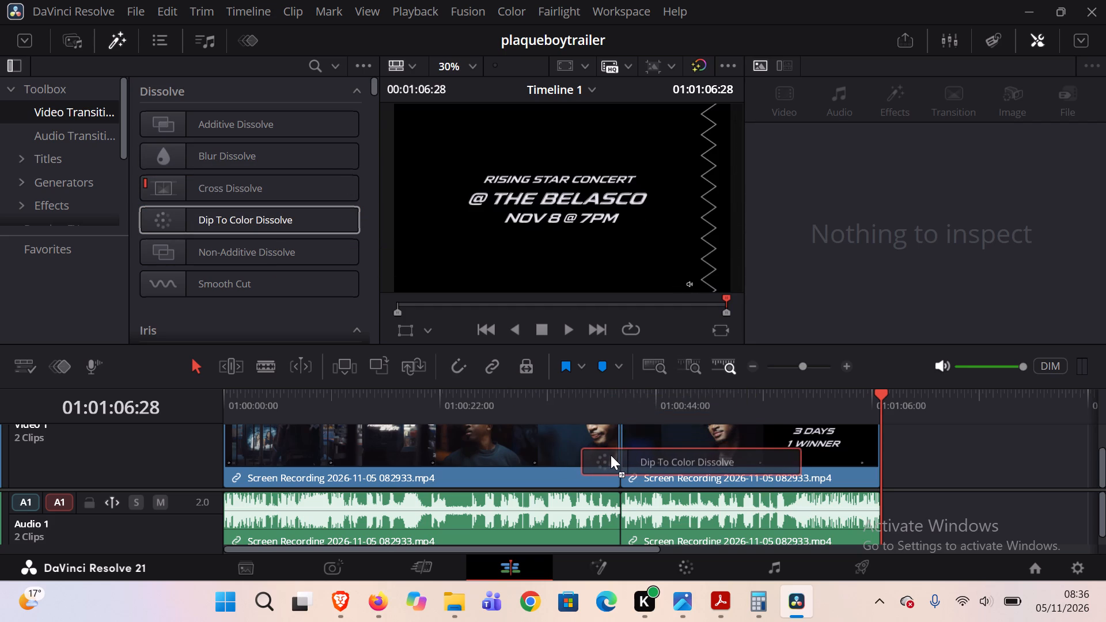
pyautogui.moveTo(611, 455); pyautogui.dragTo(604, 451)
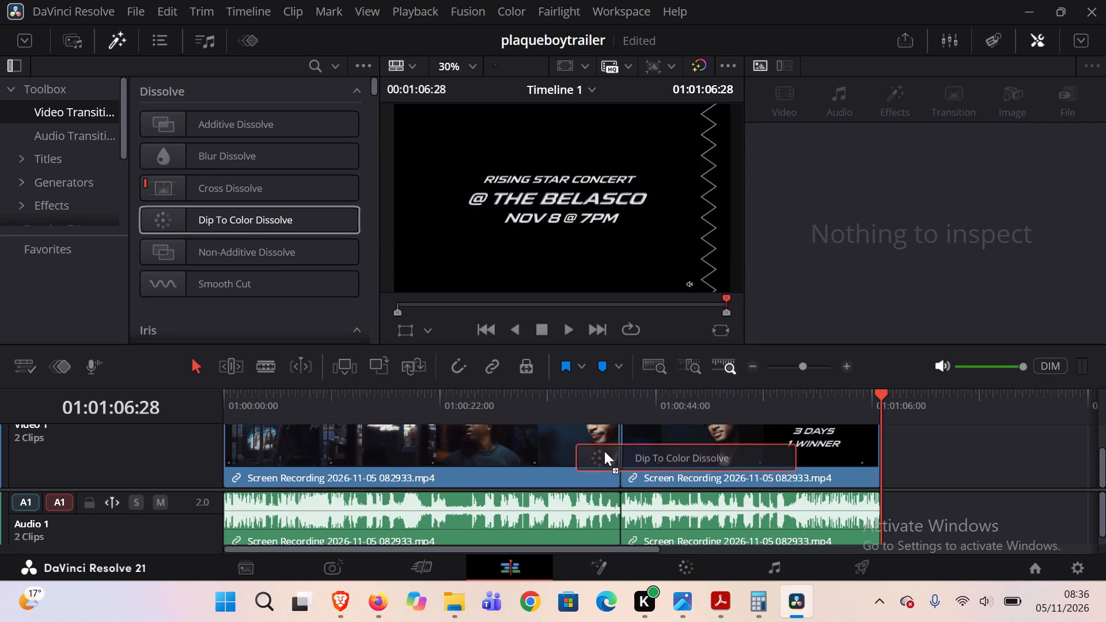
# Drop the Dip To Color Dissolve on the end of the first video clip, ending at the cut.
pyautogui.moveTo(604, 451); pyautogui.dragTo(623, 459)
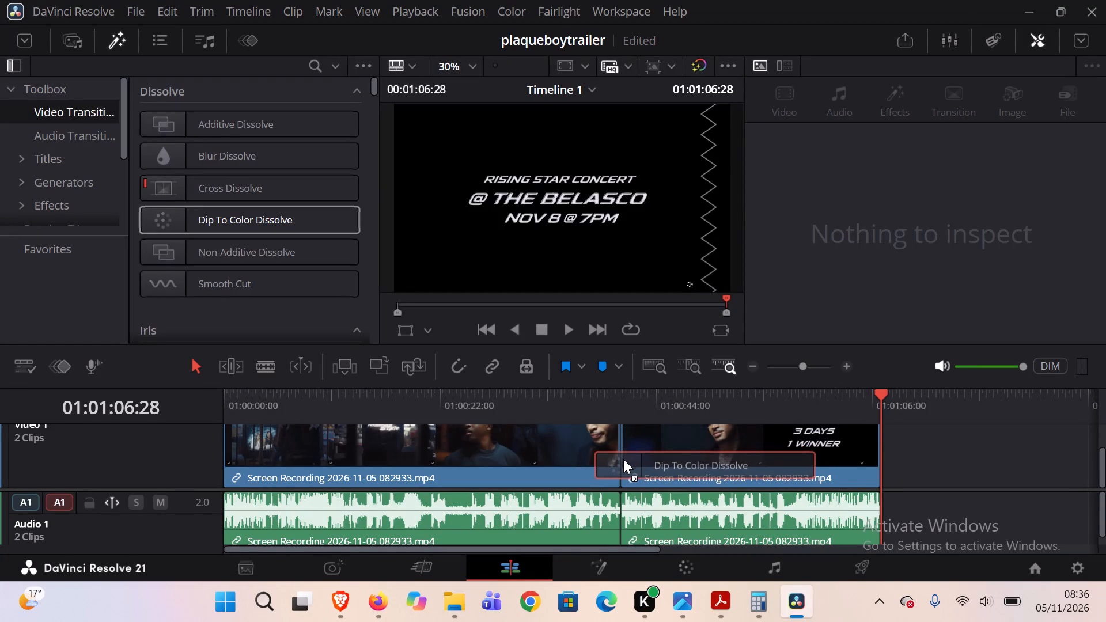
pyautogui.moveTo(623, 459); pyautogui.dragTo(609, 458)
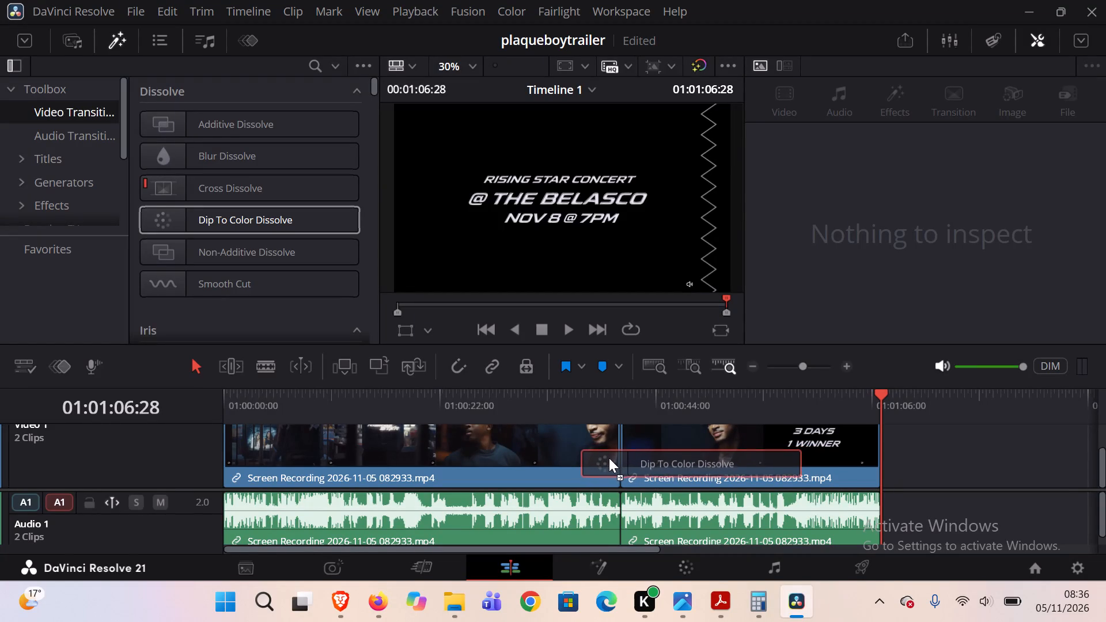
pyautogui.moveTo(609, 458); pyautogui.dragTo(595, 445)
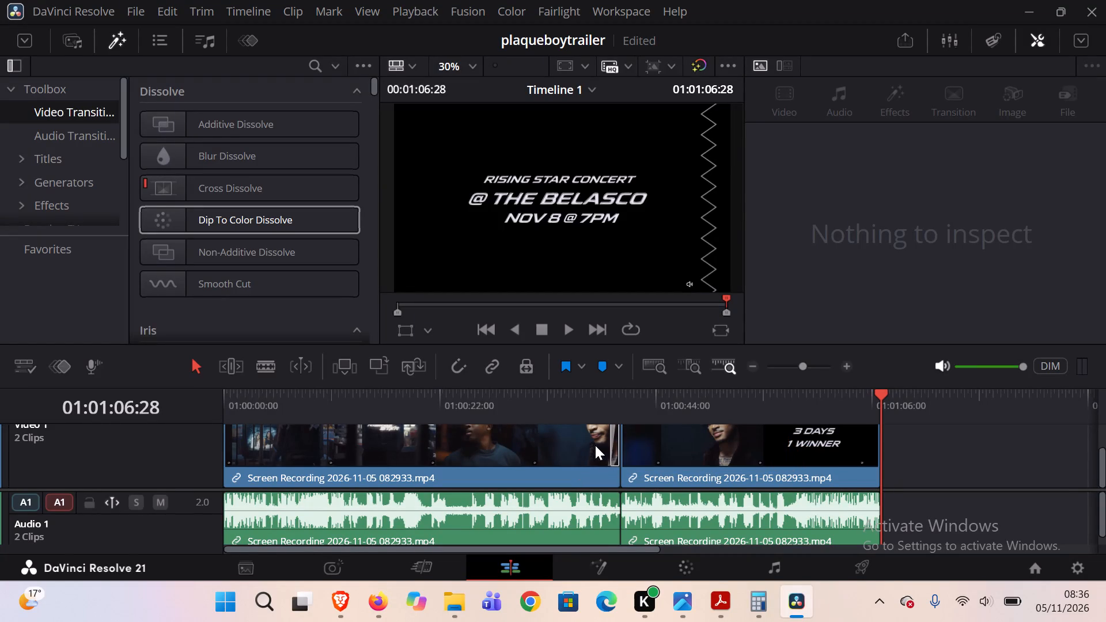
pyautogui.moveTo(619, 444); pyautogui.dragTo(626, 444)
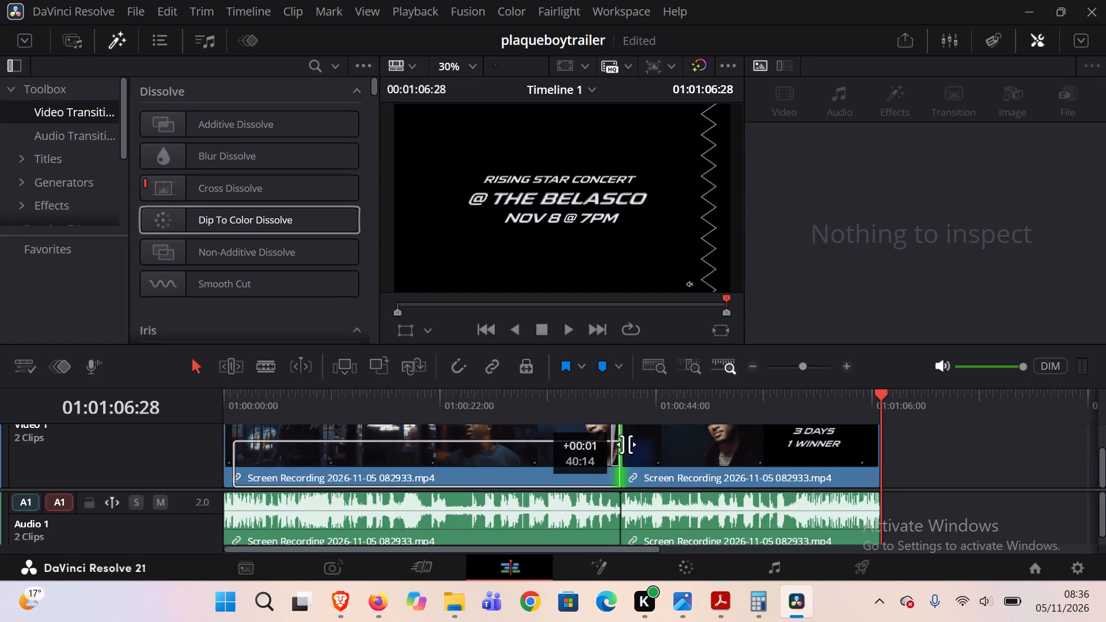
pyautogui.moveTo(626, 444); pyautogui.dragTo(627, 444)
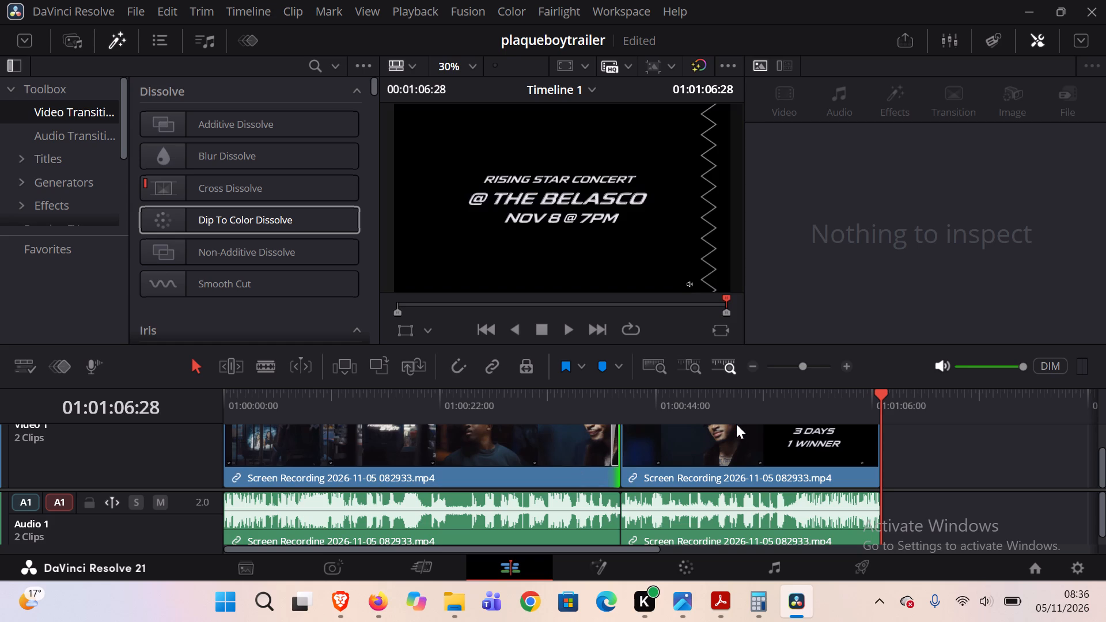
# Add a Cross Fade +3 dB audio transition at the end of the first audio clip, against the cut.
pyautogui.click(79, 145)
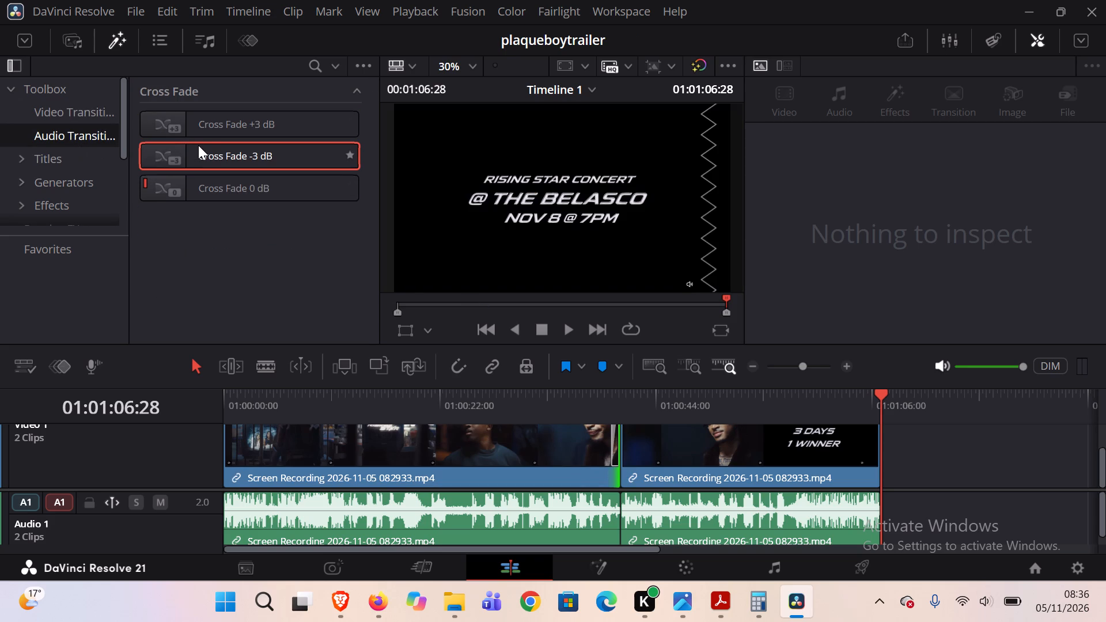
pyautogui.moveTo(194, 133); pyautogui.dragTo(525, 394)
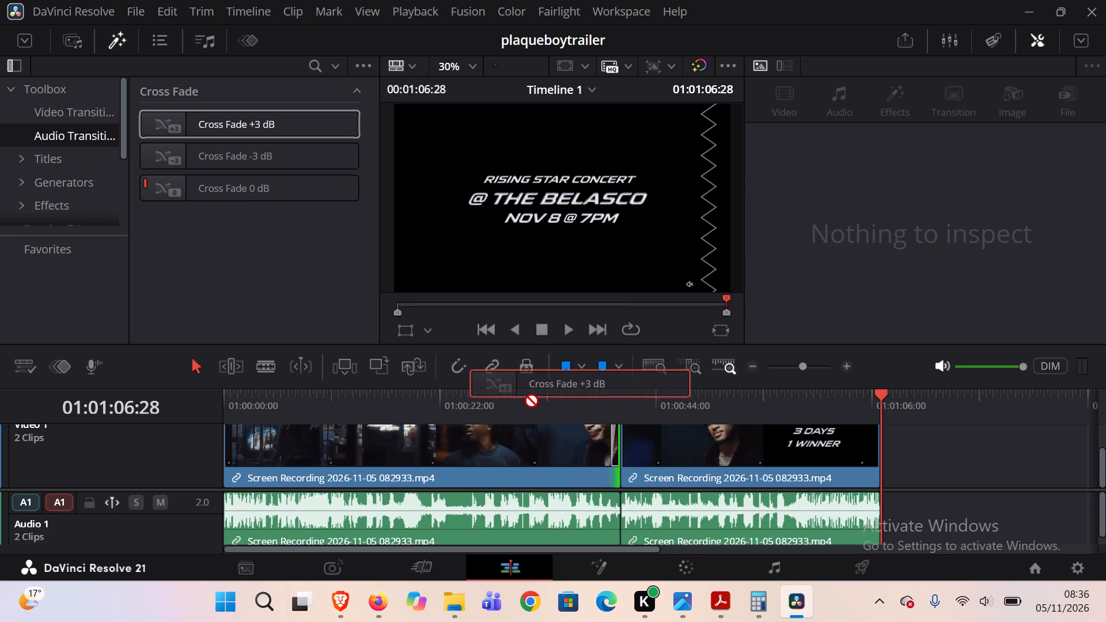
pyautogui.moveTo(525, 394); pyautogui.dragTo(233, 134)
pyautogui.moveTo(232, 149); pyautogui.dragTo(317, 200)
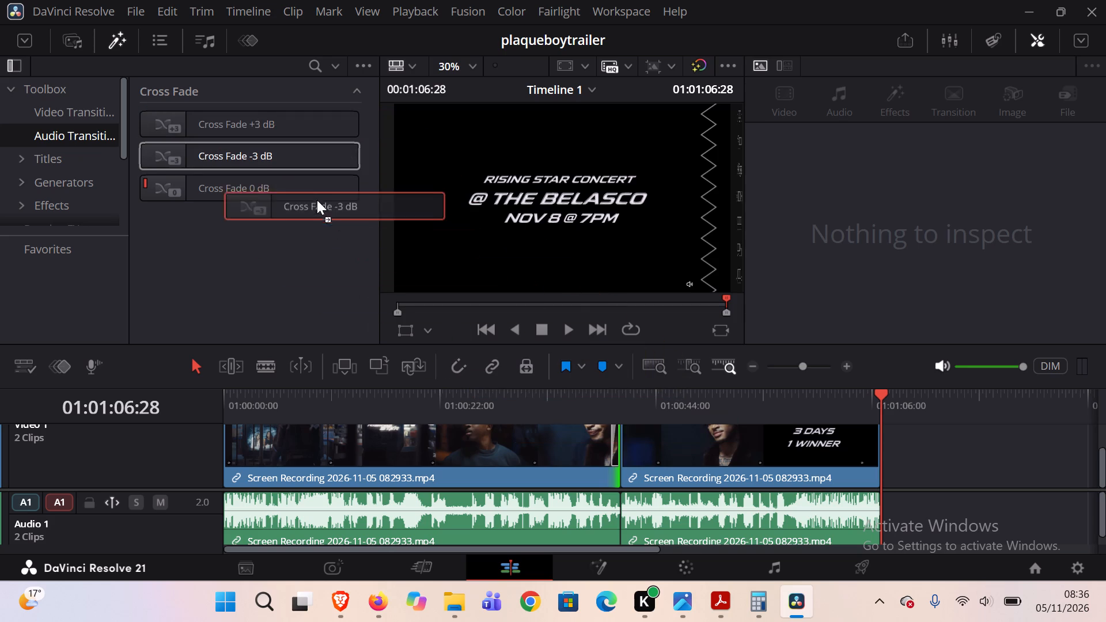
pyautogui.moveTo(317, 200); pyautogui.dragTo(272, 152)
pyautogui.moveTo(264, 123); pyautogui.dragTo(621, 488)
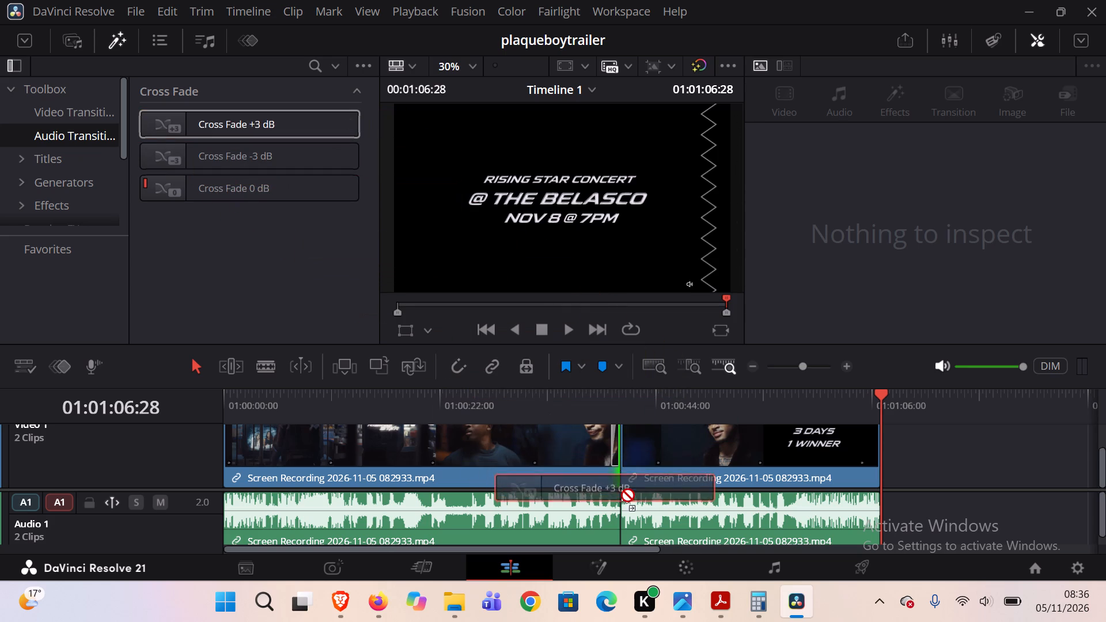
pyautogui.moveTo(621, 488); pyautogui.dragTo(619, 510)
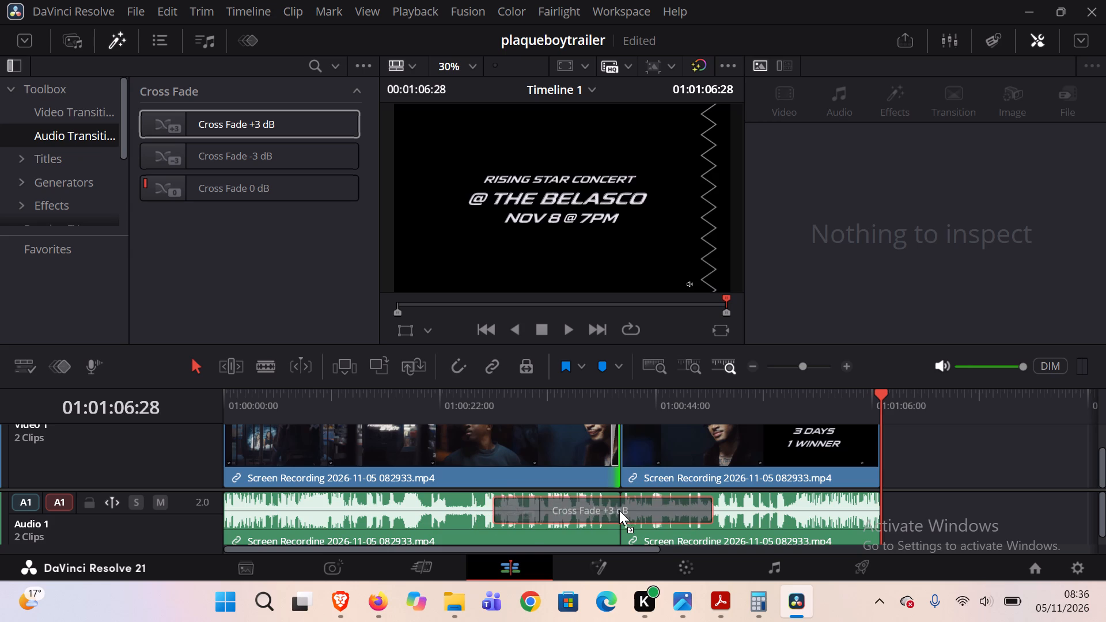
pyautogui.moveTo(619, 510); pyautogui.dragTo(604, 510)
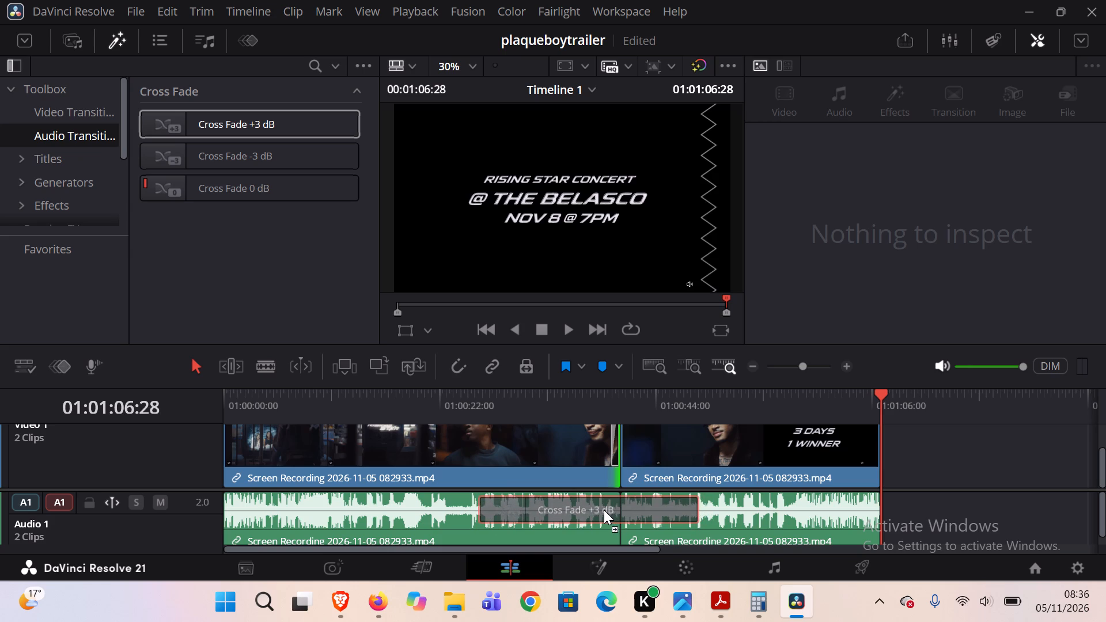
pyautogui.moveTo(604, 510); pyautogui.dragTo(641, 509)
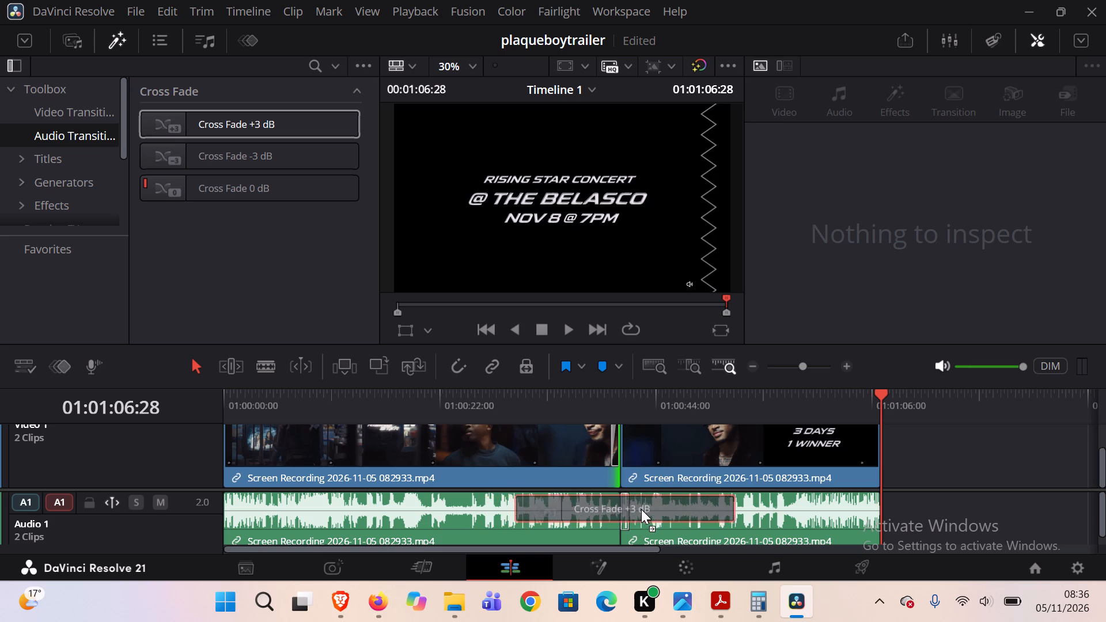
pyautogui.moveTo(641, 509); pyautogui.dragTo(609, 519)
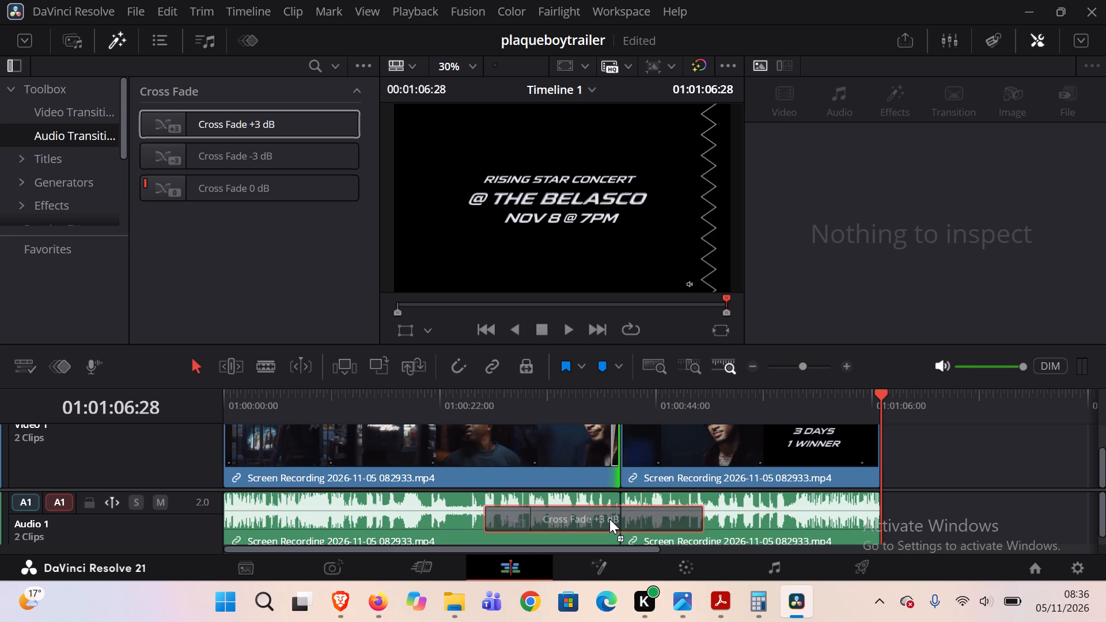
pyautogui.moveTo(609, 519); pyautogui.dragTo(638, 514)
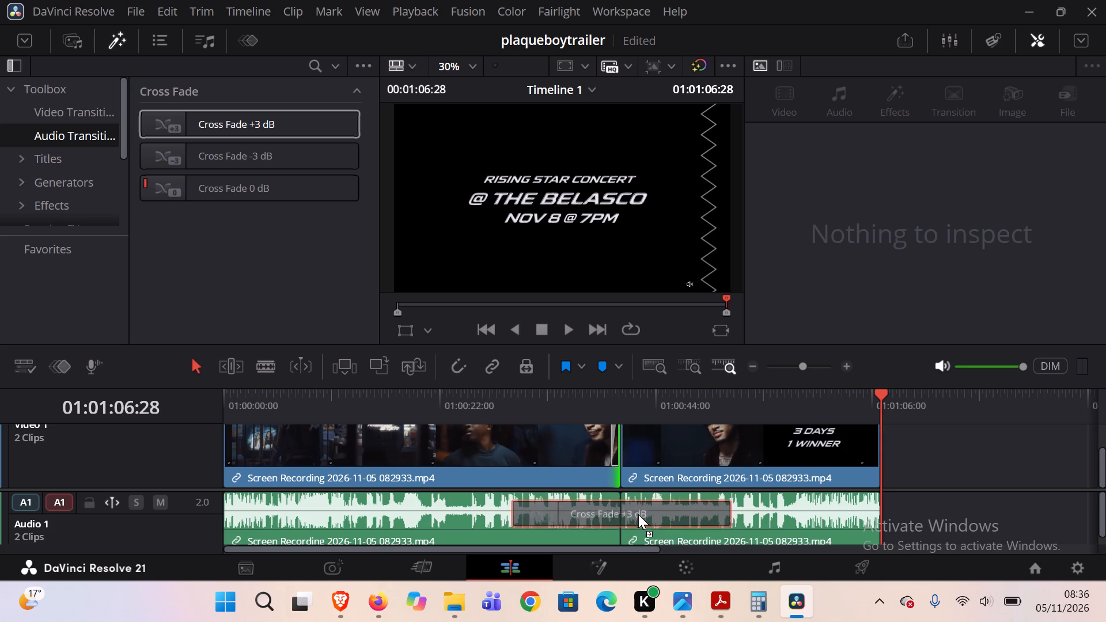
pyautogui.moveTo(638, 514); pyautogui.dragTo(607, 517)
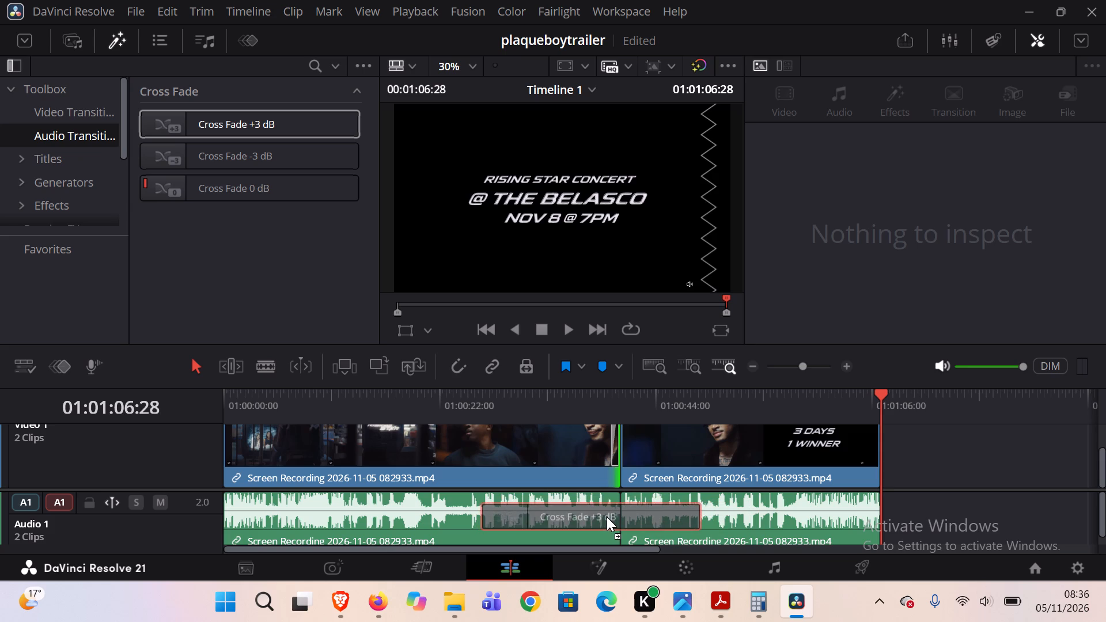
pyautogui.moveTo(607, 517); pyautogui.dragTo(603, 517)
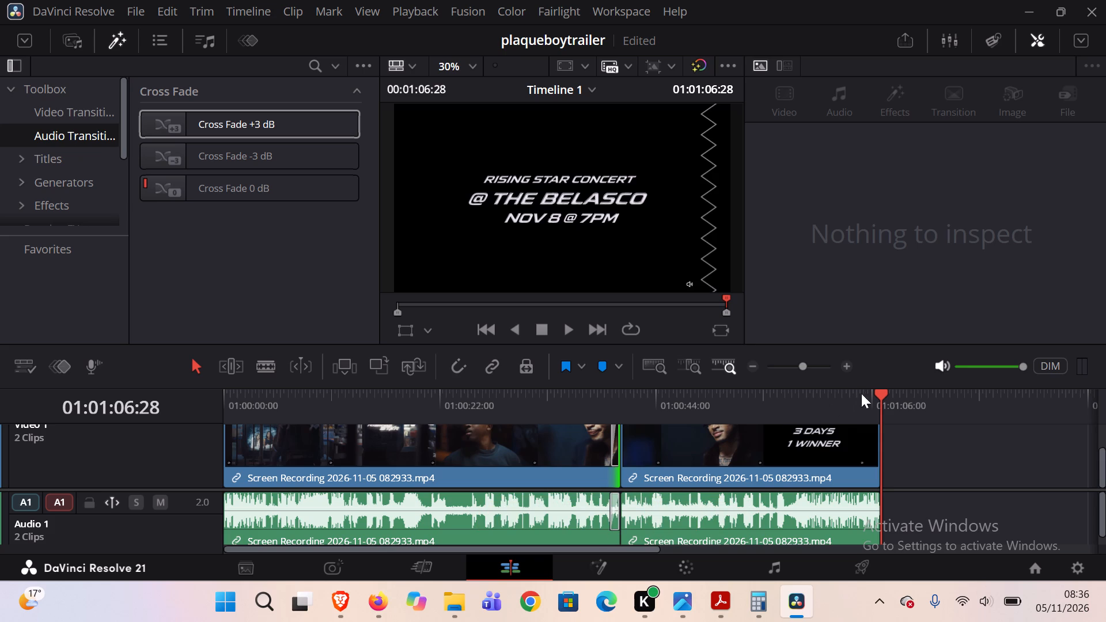
# Play the timeline across the cut to check the video and audio transitions.
pyautogui.moveTo(884, 394); pyautogui.dragTo(580, 424)
pyautogui.press('space')
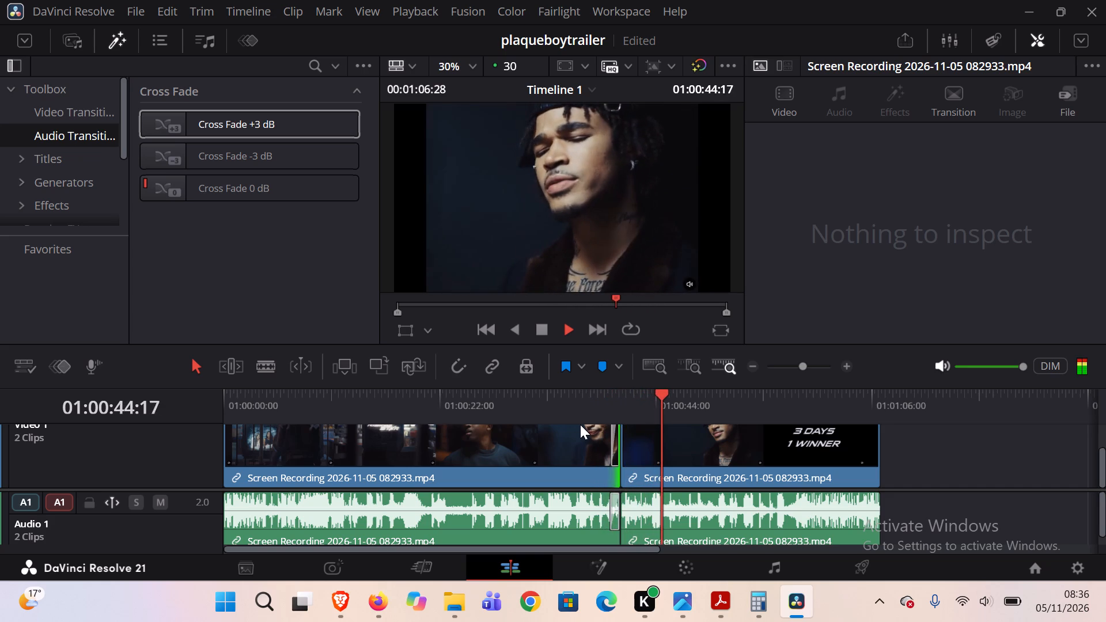
pyautogui.press('space')
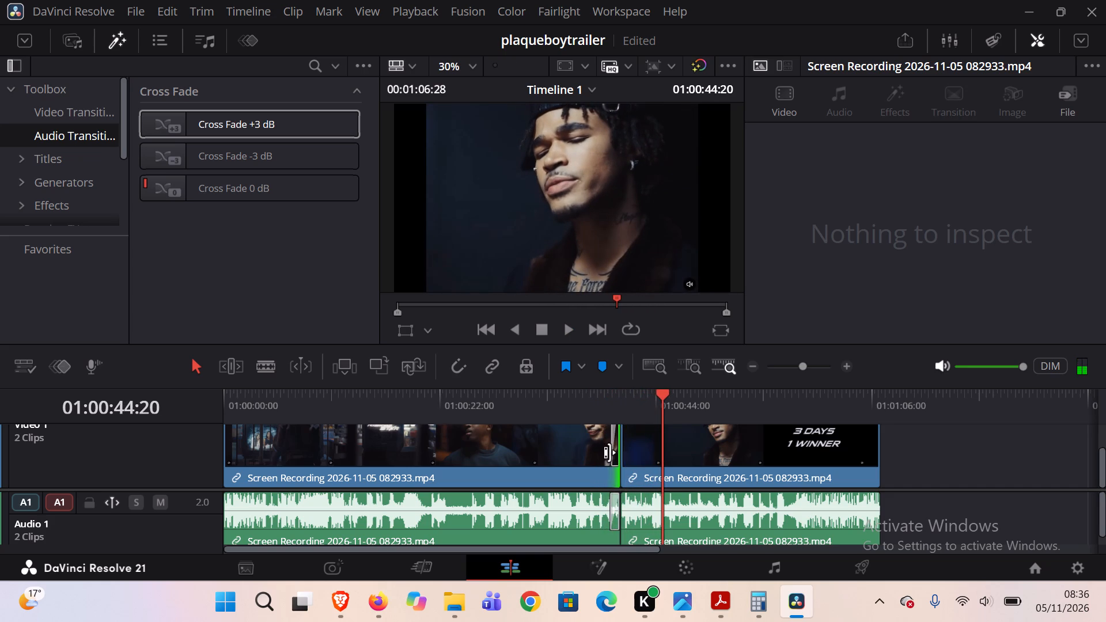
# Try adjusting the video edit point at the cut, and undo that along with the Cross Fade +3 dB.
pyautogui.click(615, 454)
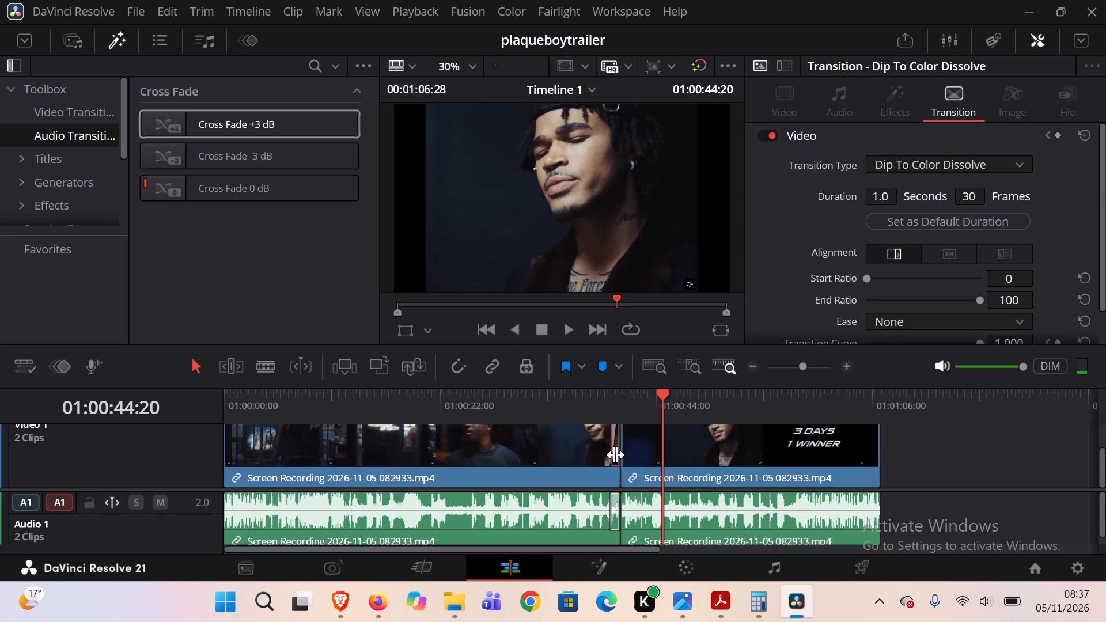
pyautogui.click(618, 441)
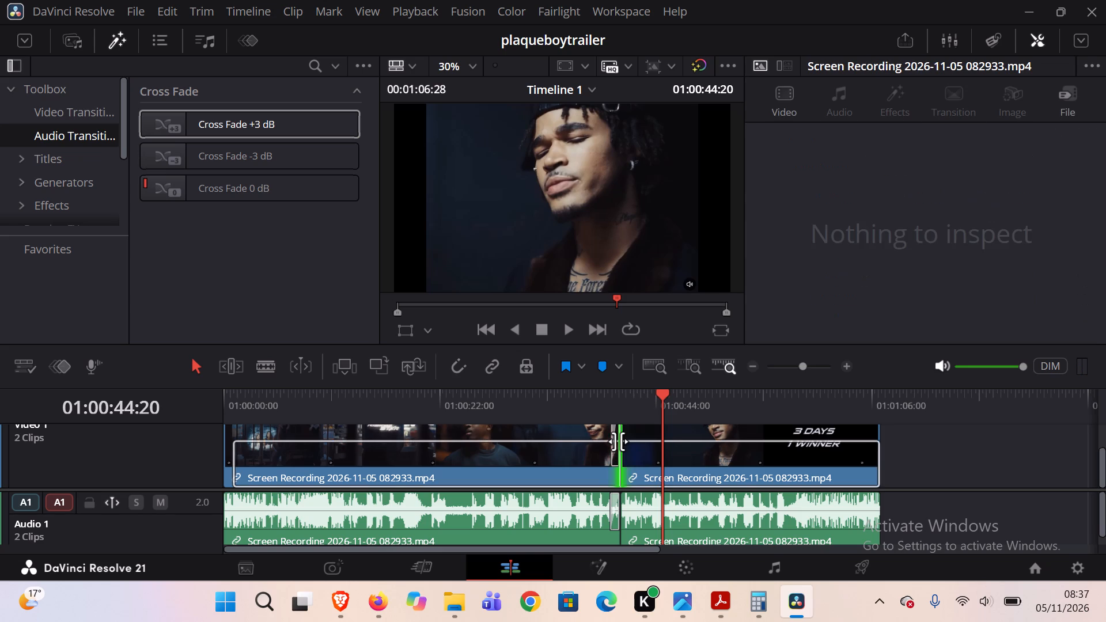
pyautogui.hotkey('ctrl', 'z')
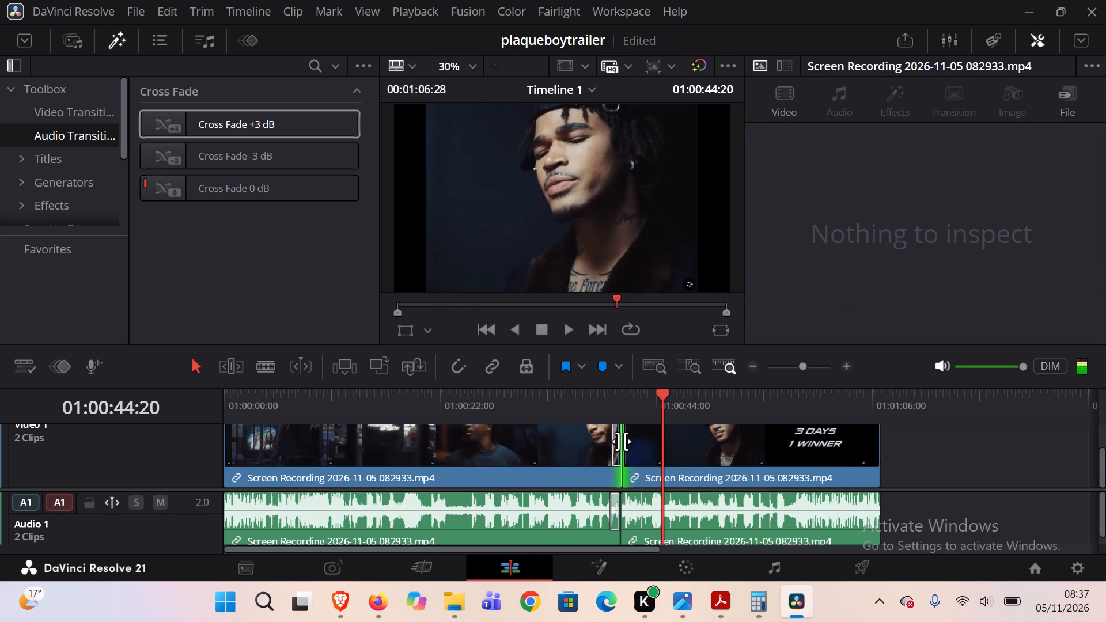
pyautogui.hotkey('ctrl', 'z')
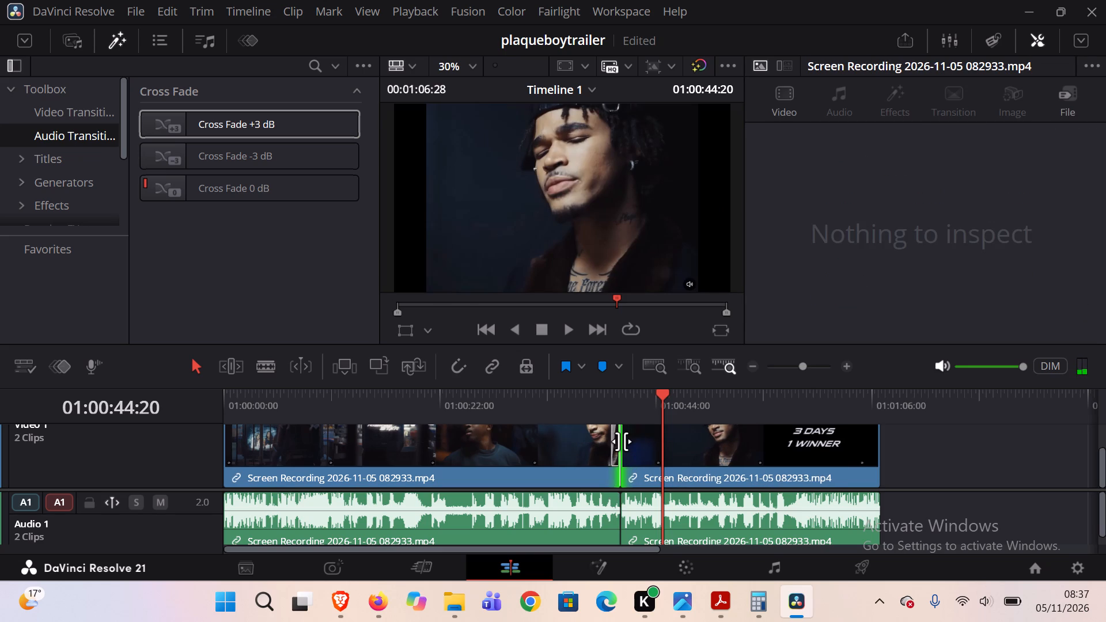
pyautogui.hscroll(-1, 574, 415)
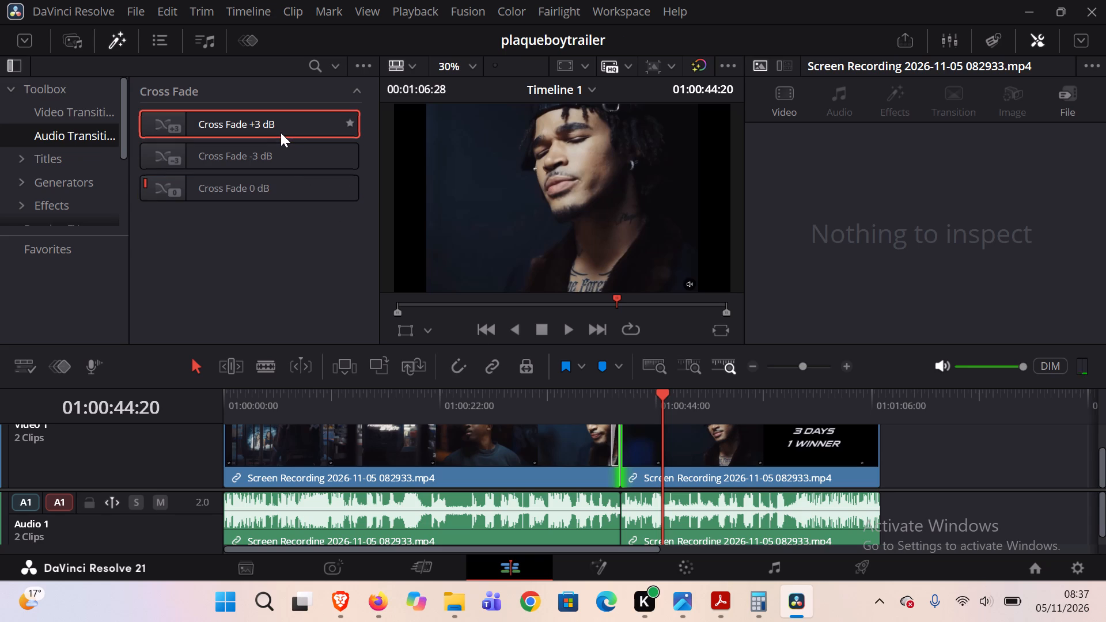
# Add a Cross Fade +3 dB audio transition to the end of the first audio clip at the cut.
pyautogui.moveTo(274, 134); pyautogui.dragTo(650, 494)
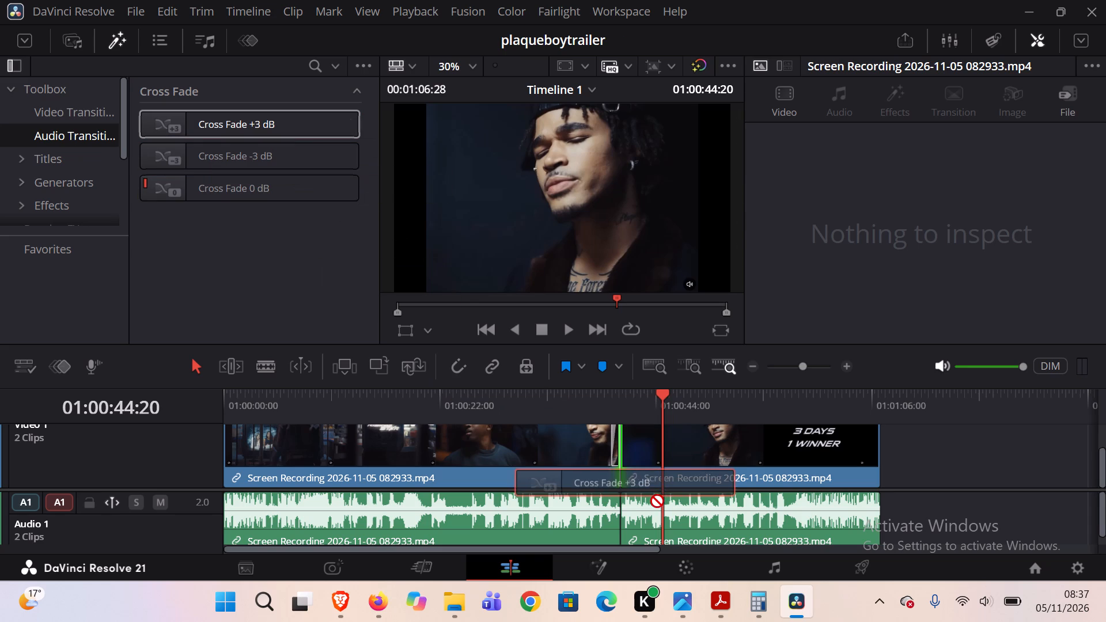
pyautogui.moveTo(650, 494); pyautogui.dragTo(623, 515)
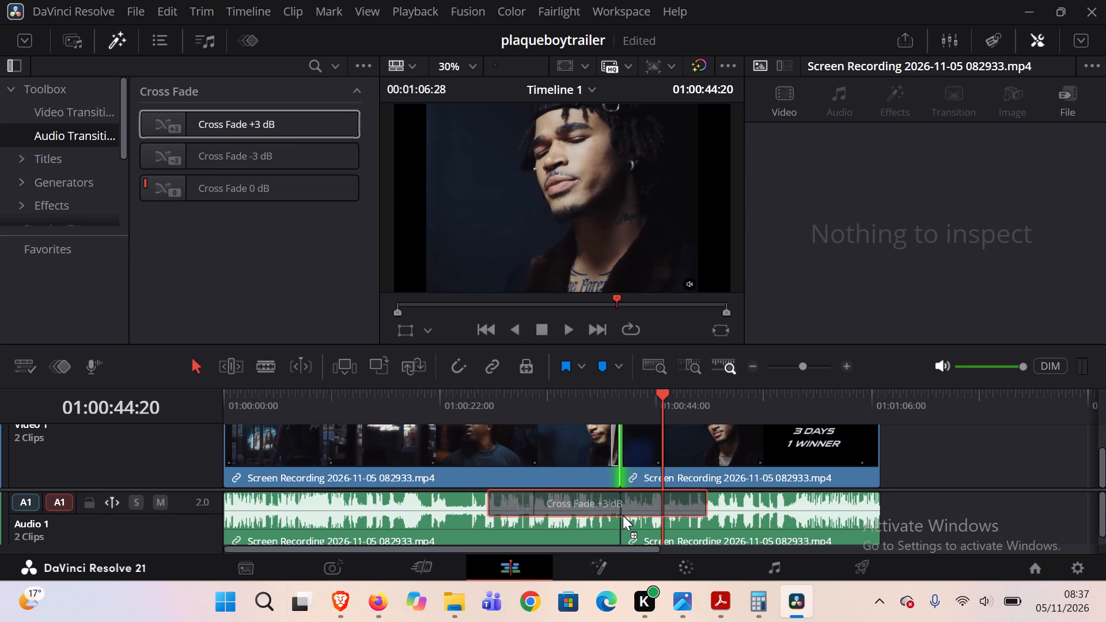
pyautogui.moveTo(623, 515); pyautogui.dragTo(596, 519)
# Delete the video transition at the end of the first clip and place a new Dip To Color Dissolve centred on the cut.
pyautogui.click(614, 453)
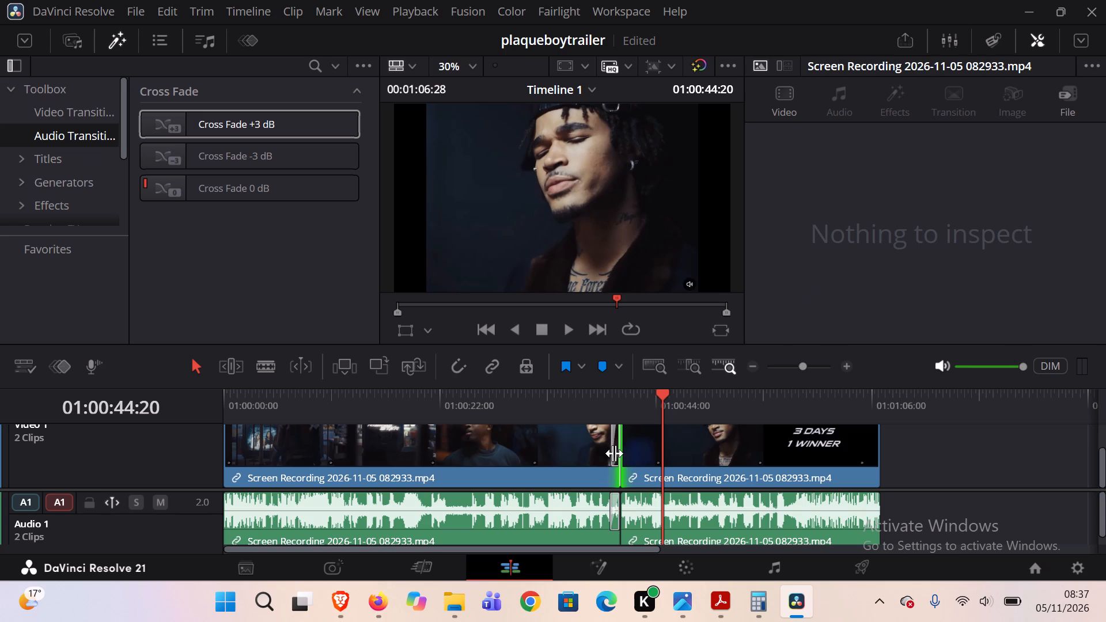
pyautogui.press('BackSpace')
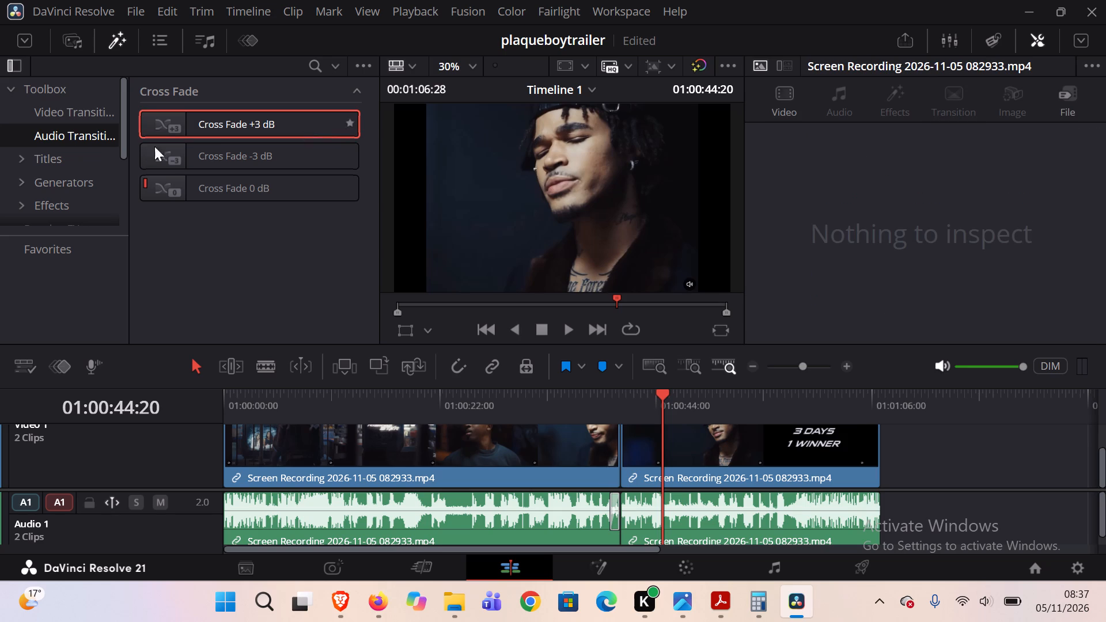
pyautogui.click(62, 115)
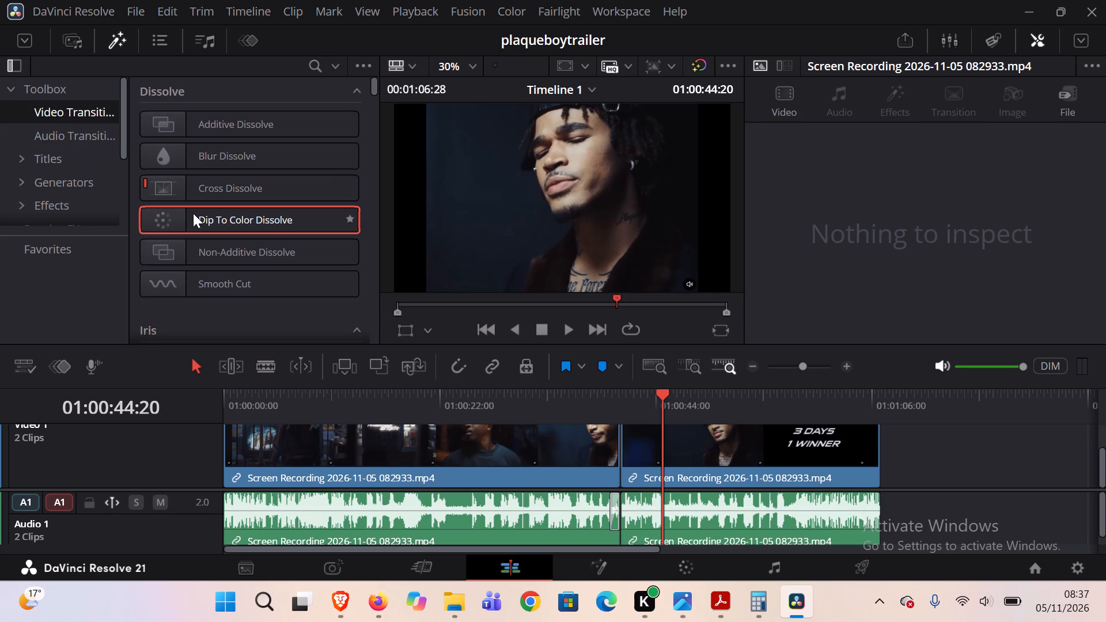
pyautogui.moveTo(193, 213); pyautogui.dragTo(582, 428)
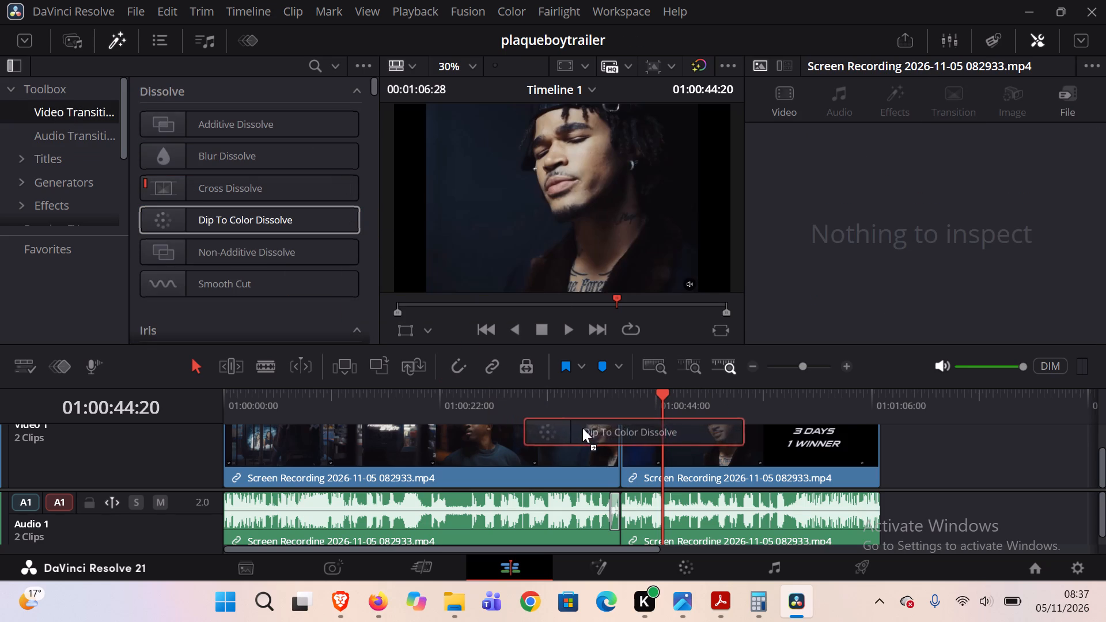
pyautogui.moveTo(582, 428); pyautogui.dragTo(260, 181)
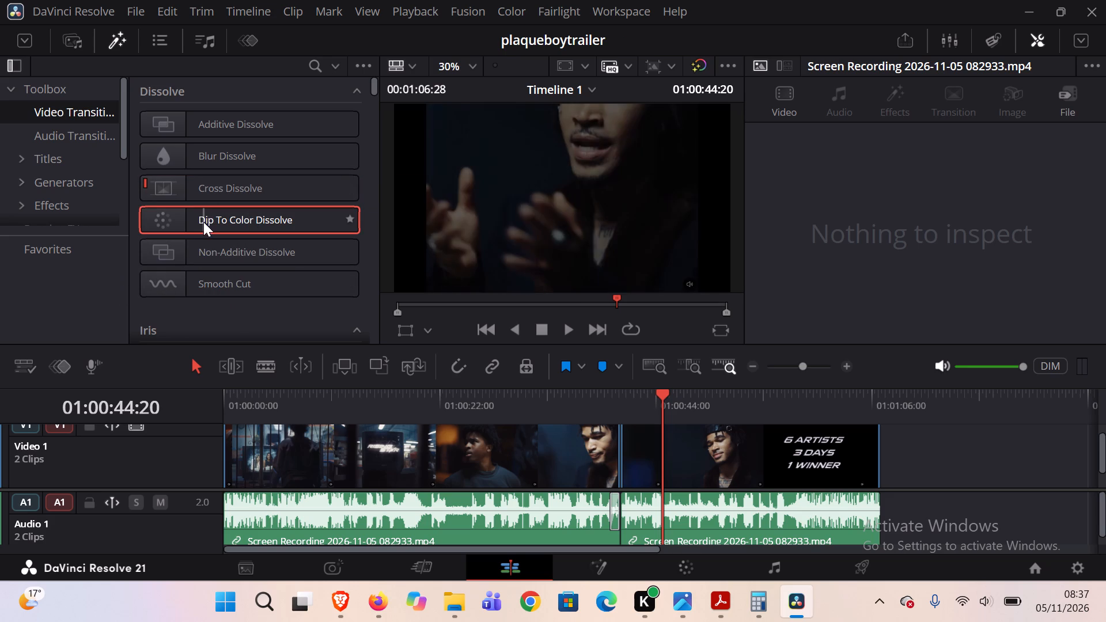
pyautogui.moveTo(179, 224); pyautogui.dragTo(606, 447)
# Play the timeline across the cut twice to review the centred video dissolve and the audio cross fade.
pyautogui.moveTo(664, 392); pyautogui.dragTo(577, 428)
pyautogui.press('space')
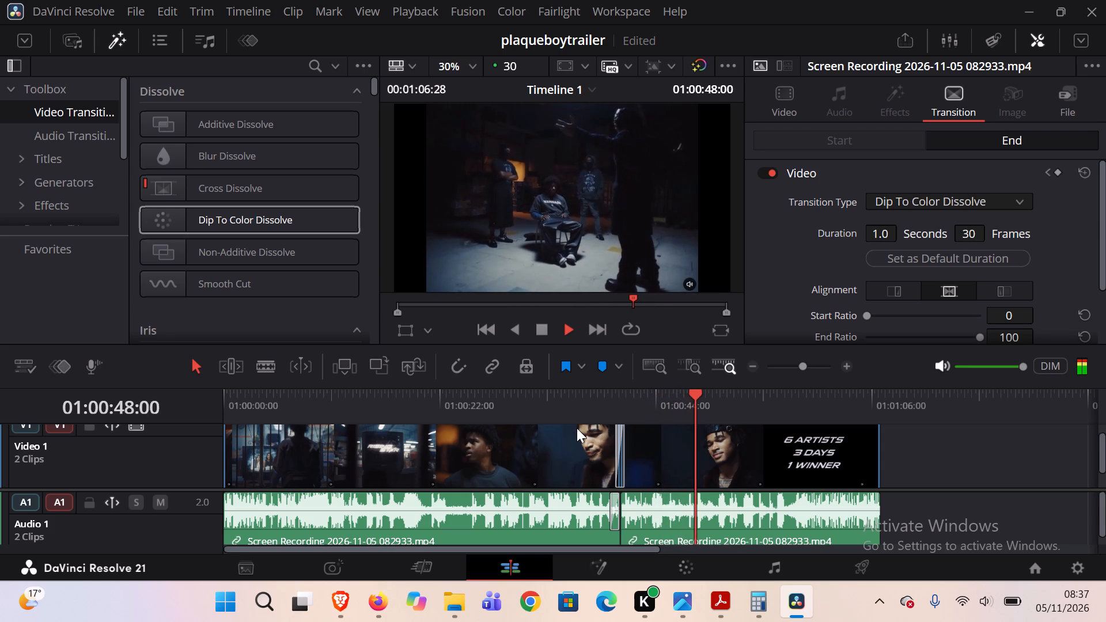
pyautogui.press('space')
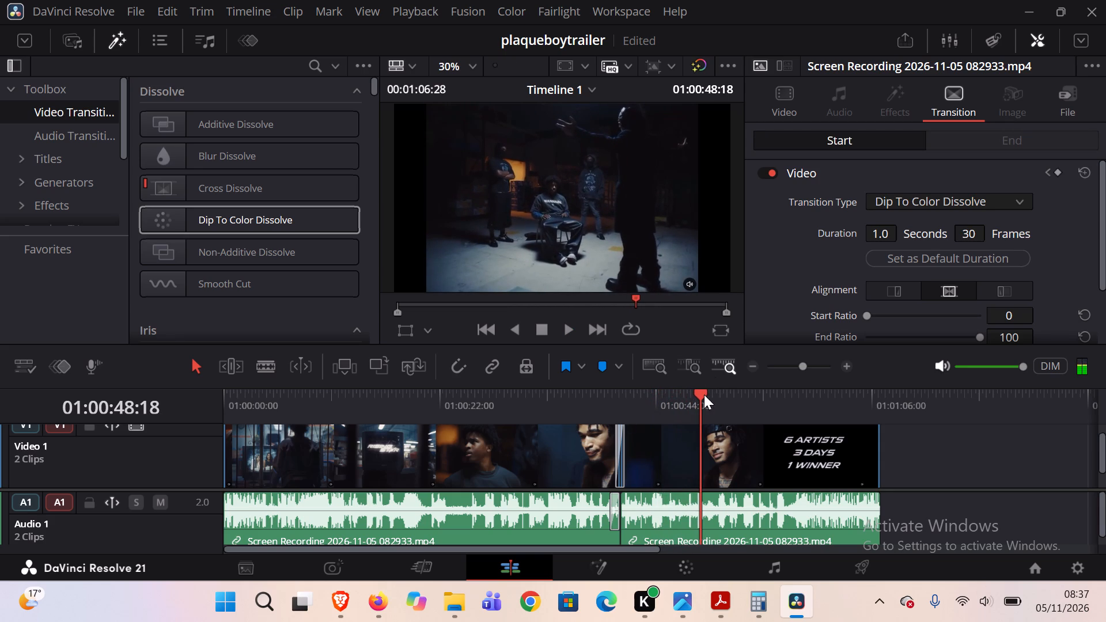
pyautogui.moveTo(698, 395); pyautogui.dragTo(519, 413)
pyautogui.press('space')
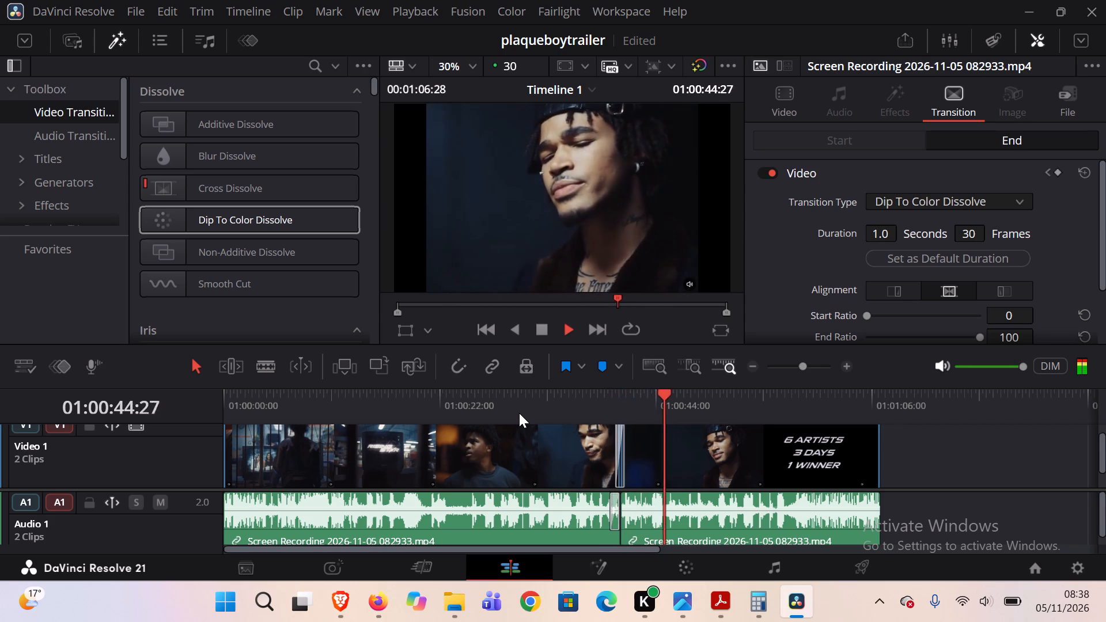
pyautogui.press('space')
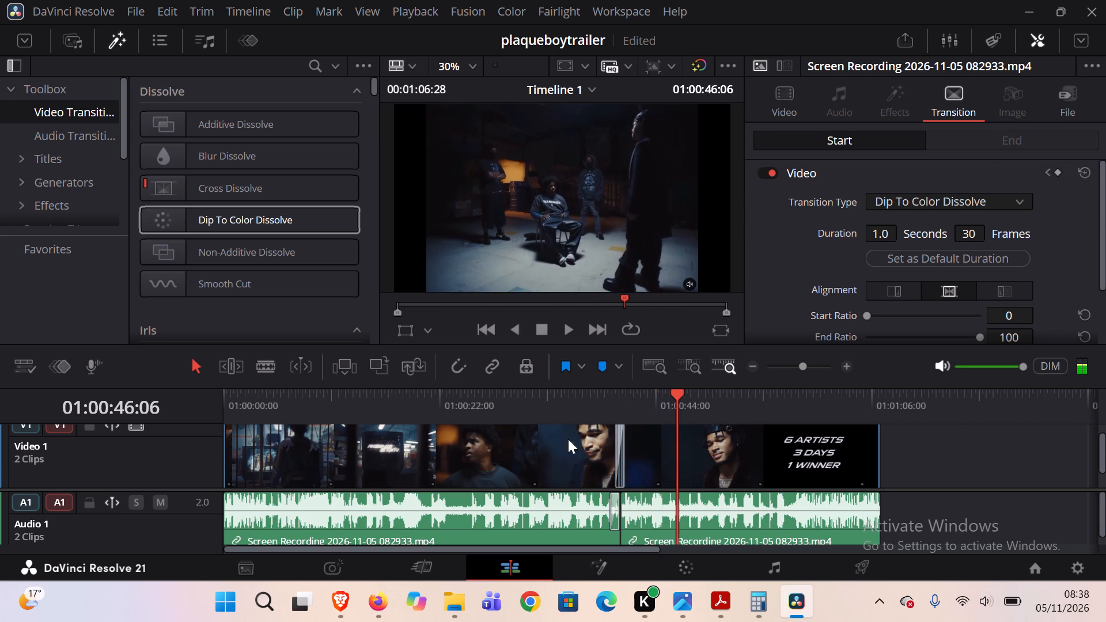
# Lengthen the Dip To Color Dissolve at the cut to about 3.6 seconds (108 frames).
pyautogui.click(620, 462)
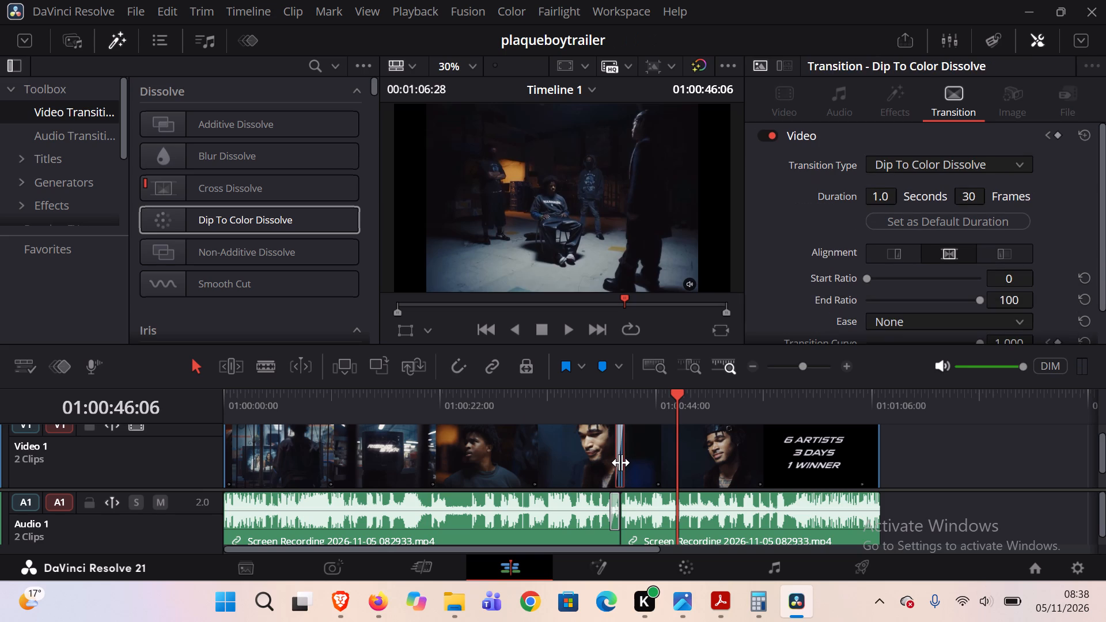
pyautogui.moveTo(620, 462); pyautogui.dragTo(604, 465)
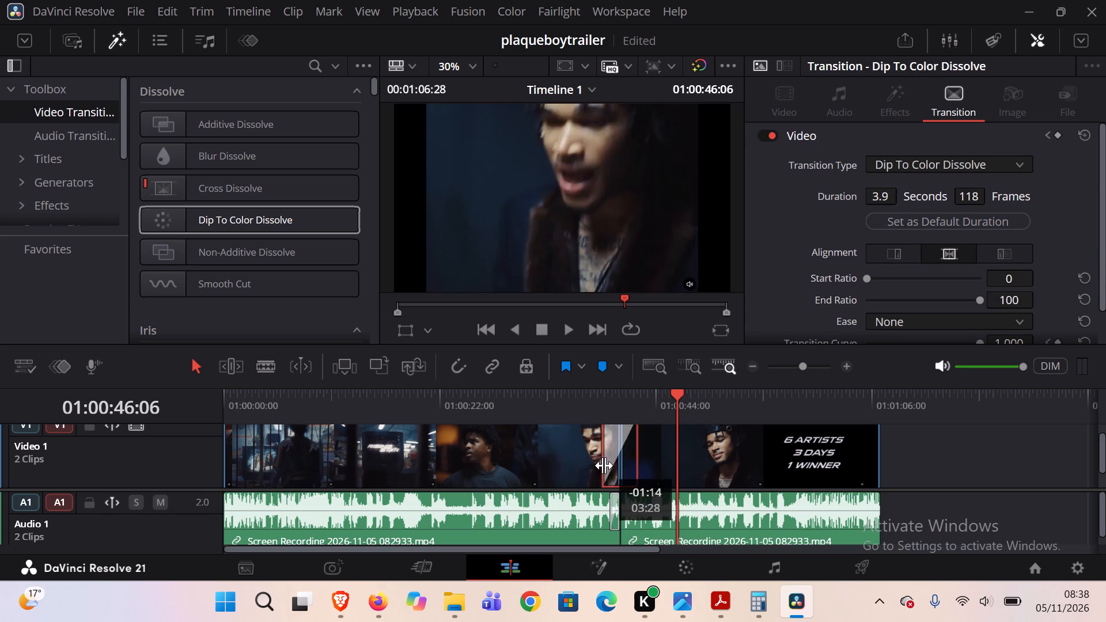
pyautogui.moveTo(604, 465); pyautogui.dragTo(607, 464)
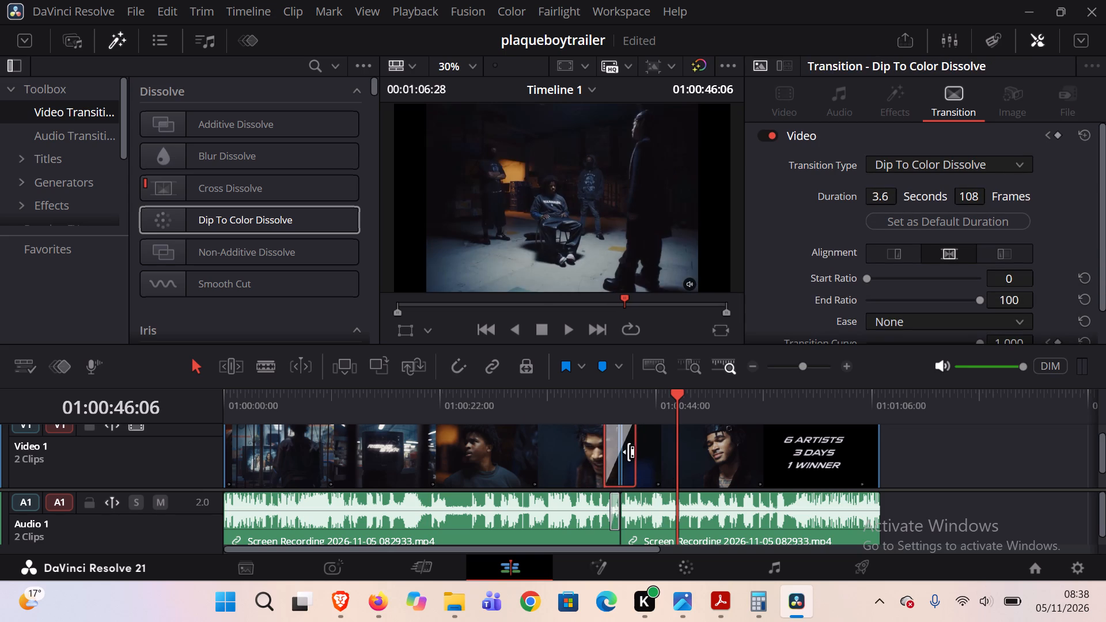
# Delete the Dip To Color Dissolve from the cut between the two video clips.
pyautogui.click(629, 454)
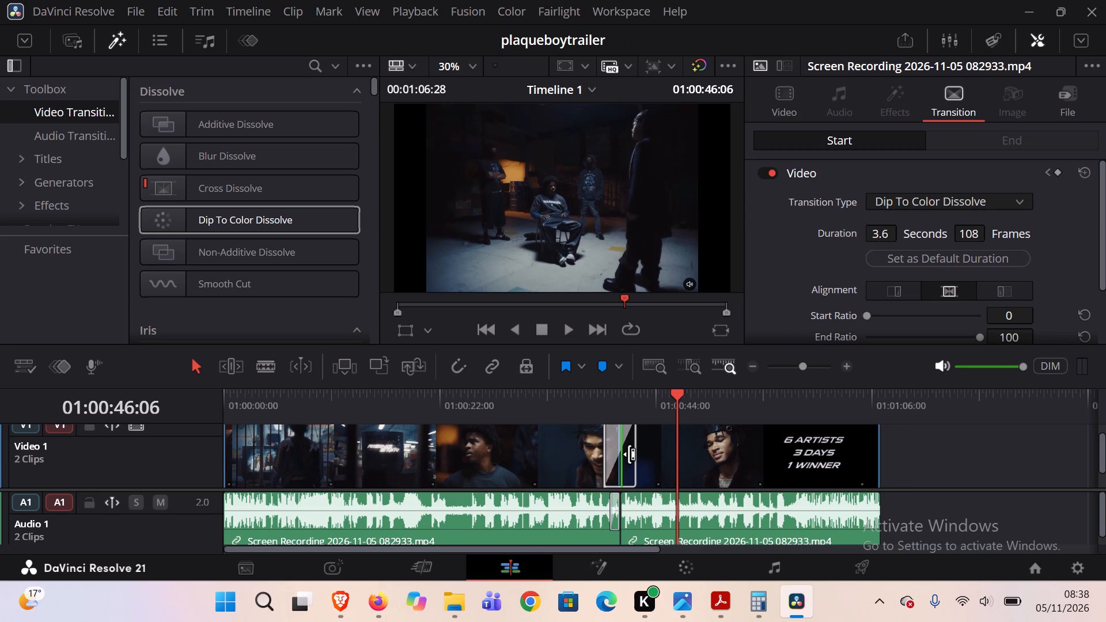
pyautogui.click(630, 456)
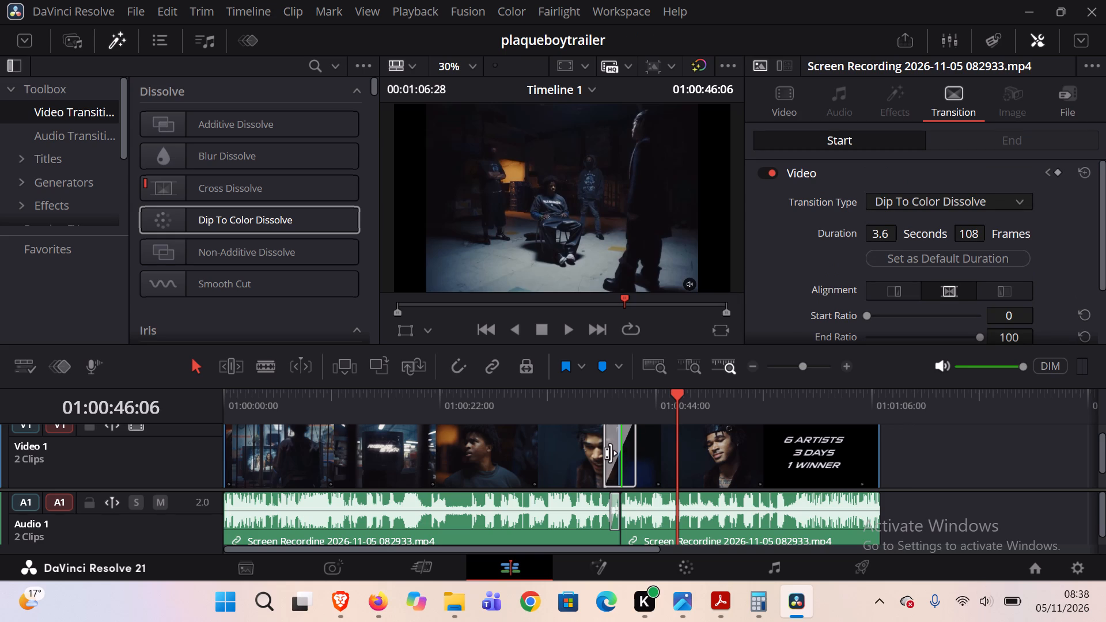
pyautogui.click(611, 453)
pyautogui.click(634, 463)
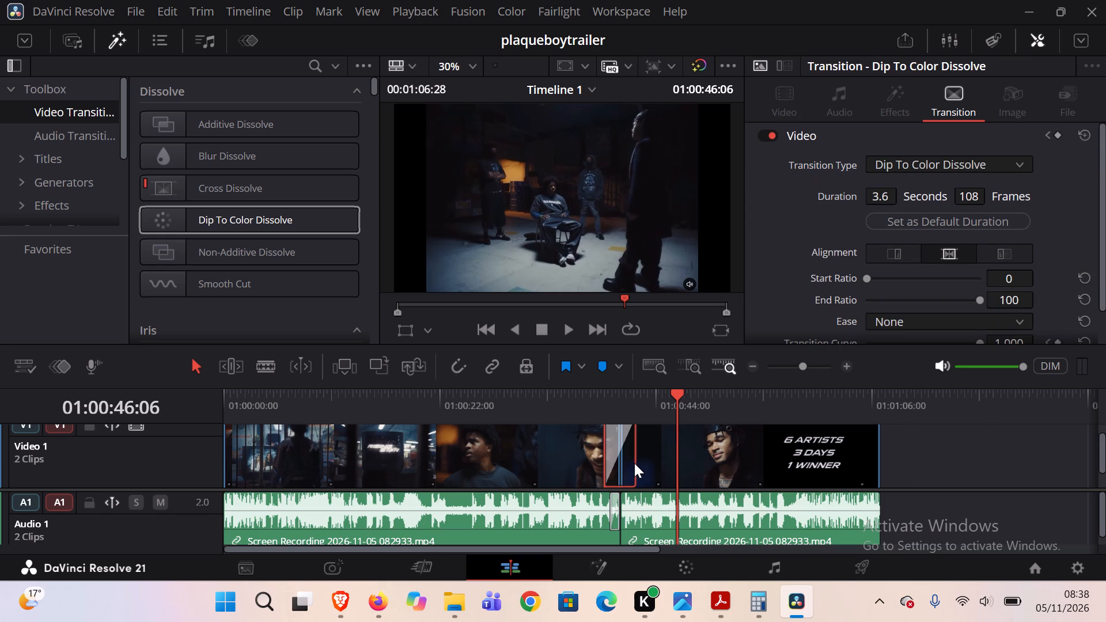
pyautogui.press('BackSpace')
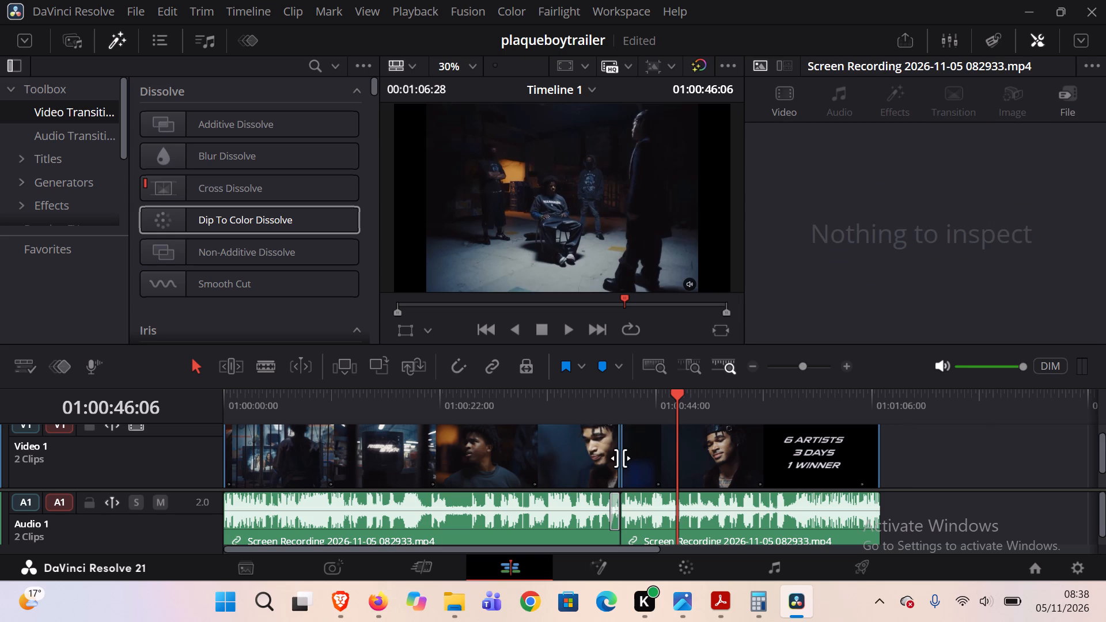
# Play the timeline across the cut to review the join without a video transition.
pyautogui.click(620, 458)
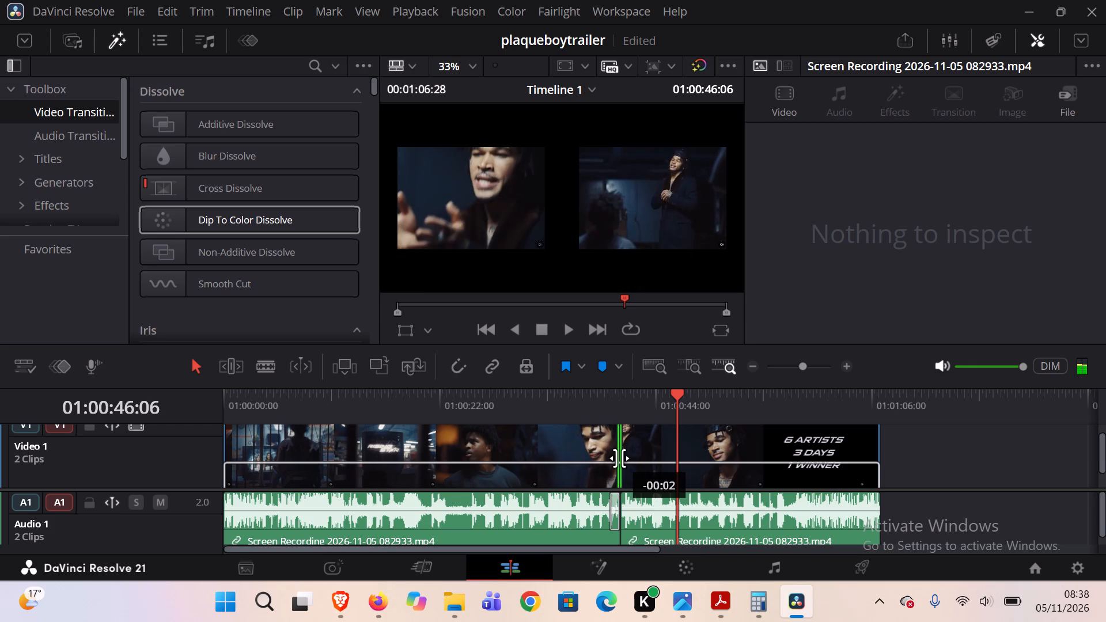
pyautogui.moveTo(673, 396); pyautogui.dragTo(616, 413)
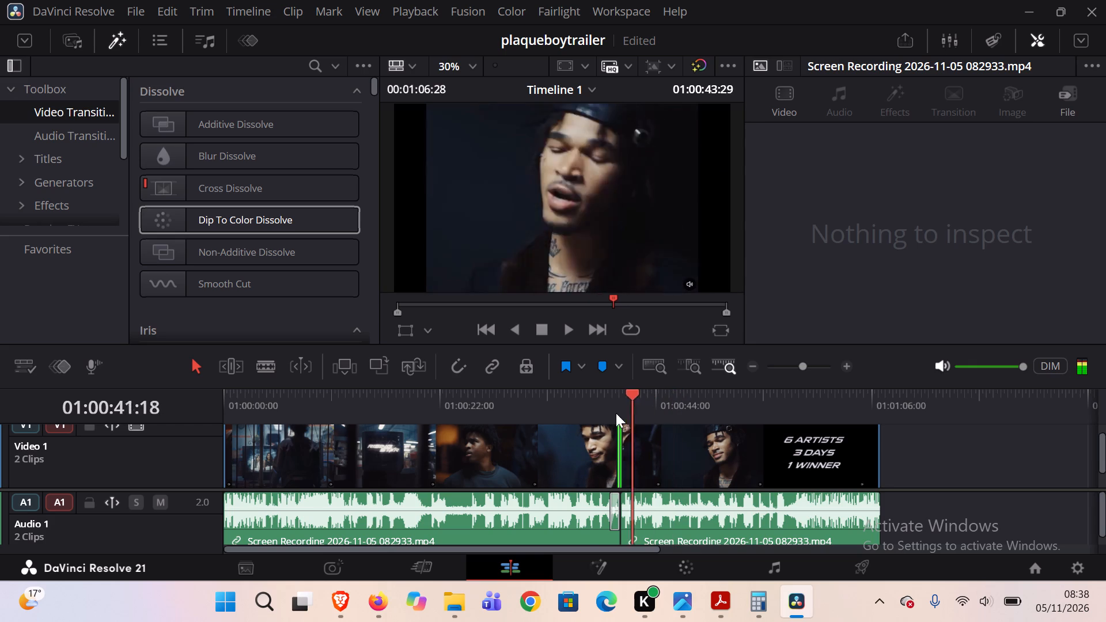
pyautogui.moveTo(616, 413); pyautogui.dragTo(597, 418)
pyautogui.press('space')
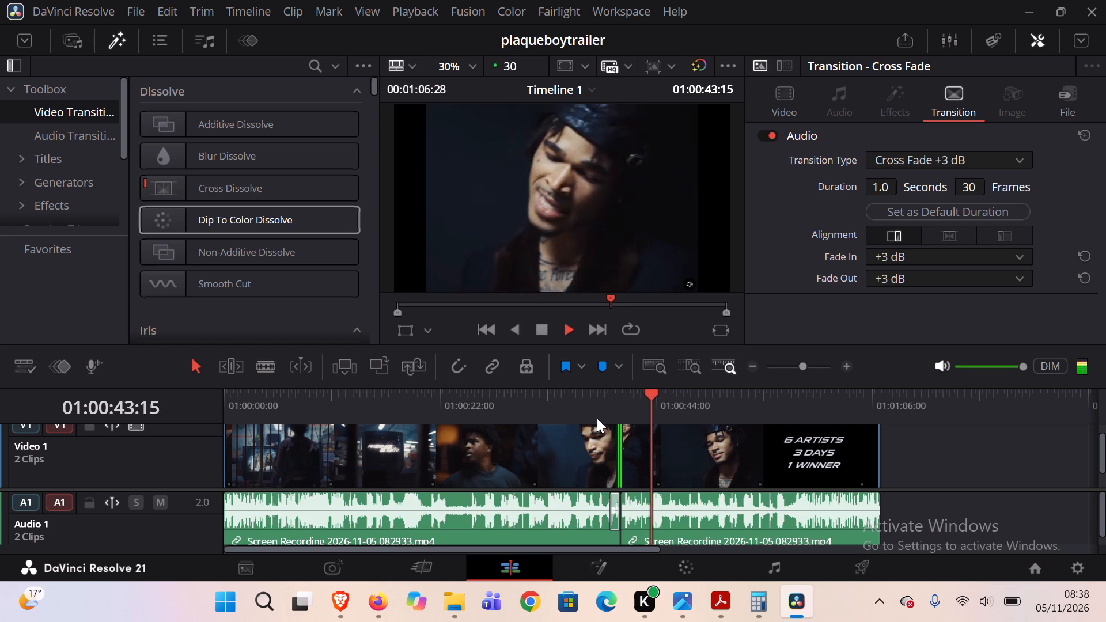
pyautogui.press('space')
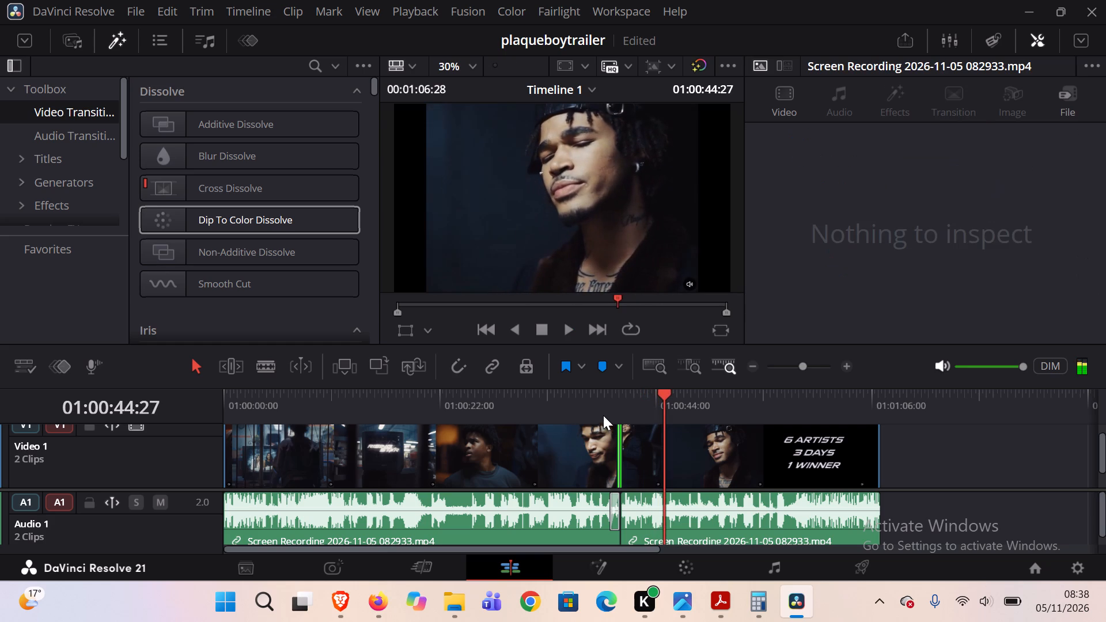
pyautogui.moveTo(660, 393); pyautogui.dragTo(589, 421)
pyautogui.press('space')
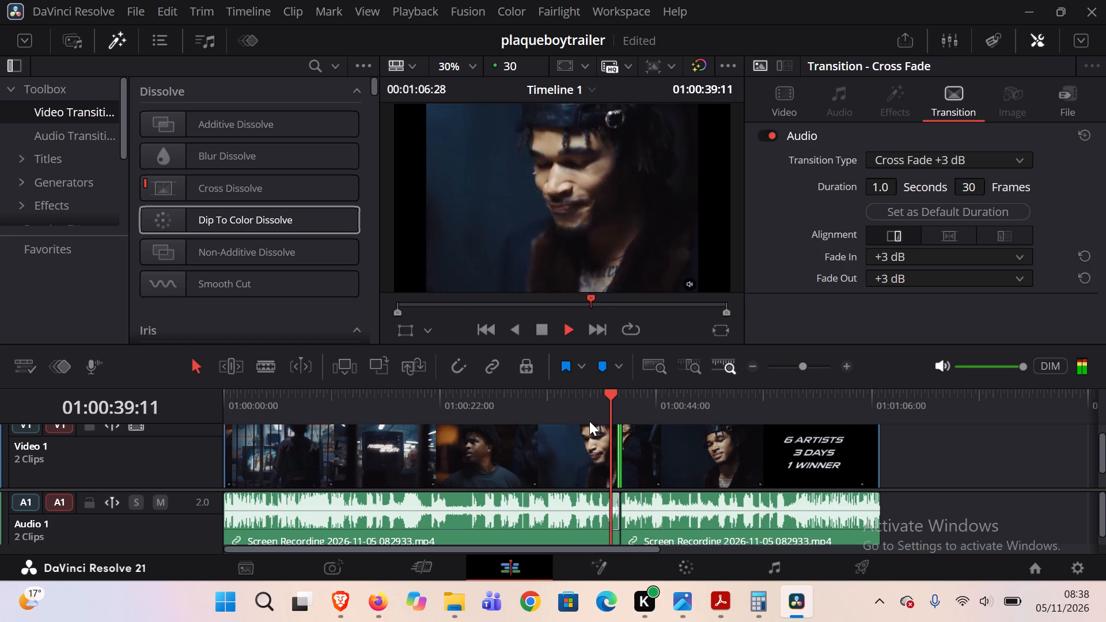
pyautogui.press('space')
pyautogui.moveTo(623, 394); pyautogui.dragTo(618, 392)
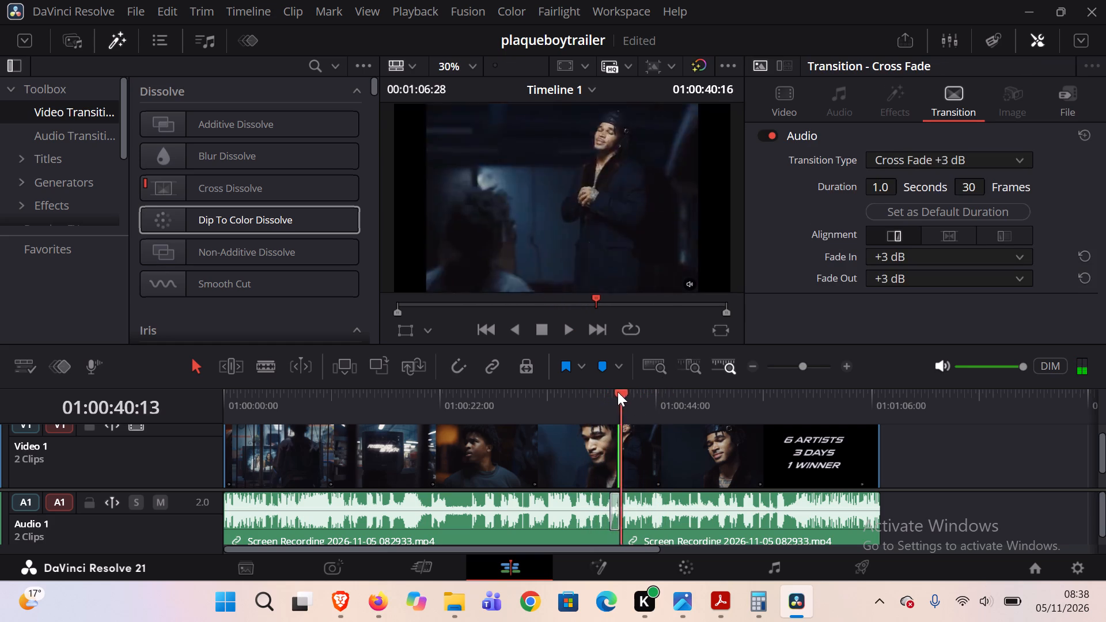
# Split the first video and audio clip at 01:00:37:06, shortly before the existing cut.
pyautogui.moveTo(618, 392); pyautogui.dragTo(538, 418)
pyautogui.press('space')
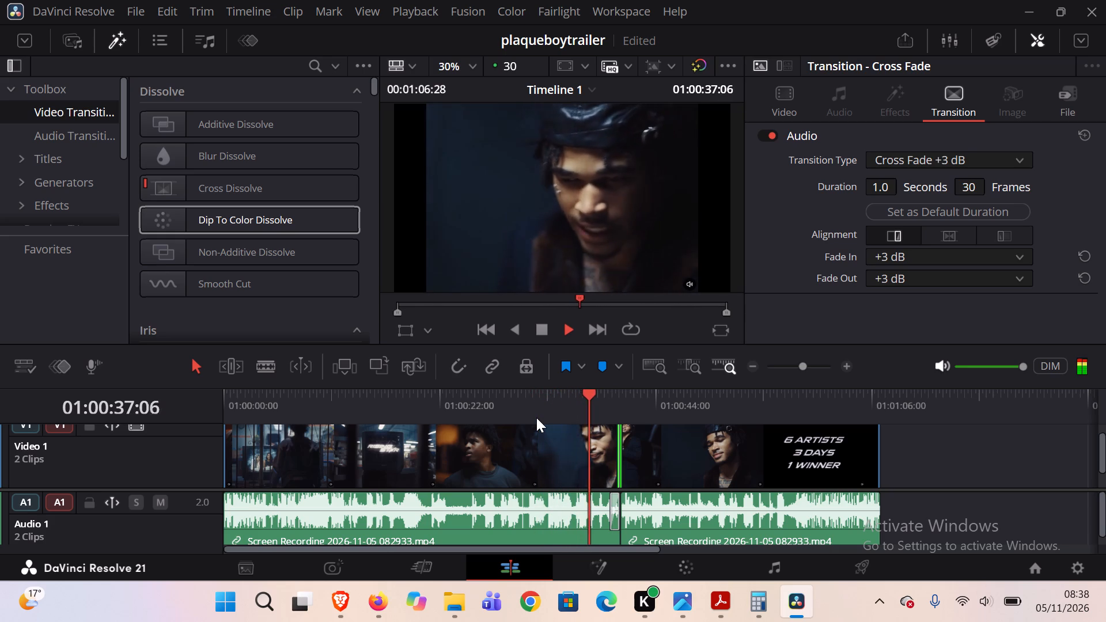
pyautogui.press('space')
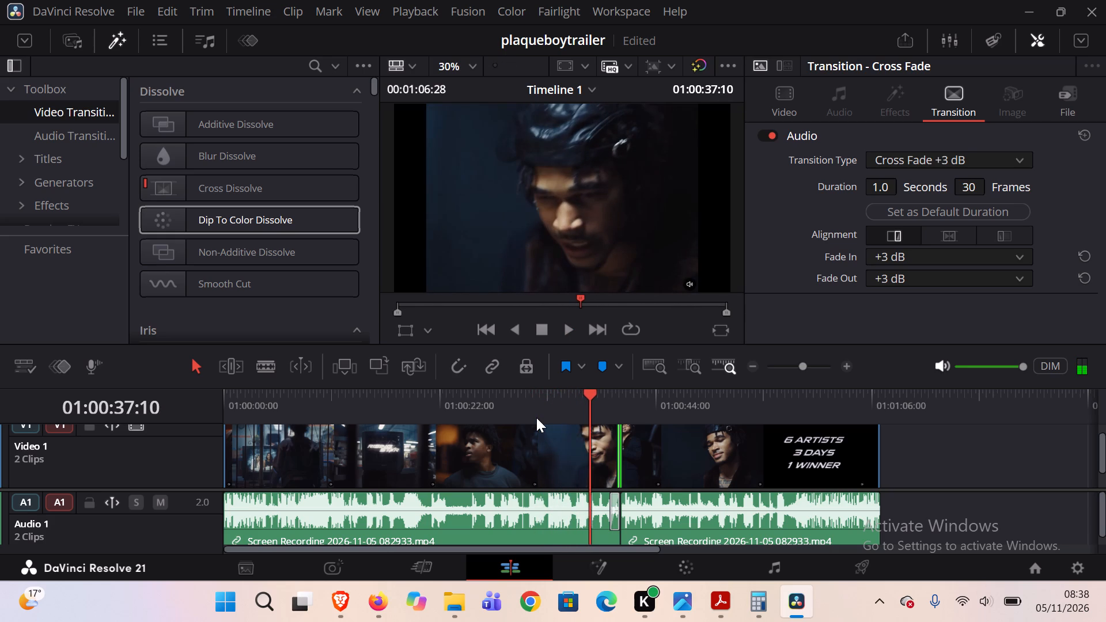
pyautogui.press('Left')
pyautogui.press('Left')
pyautogui.press('Left')
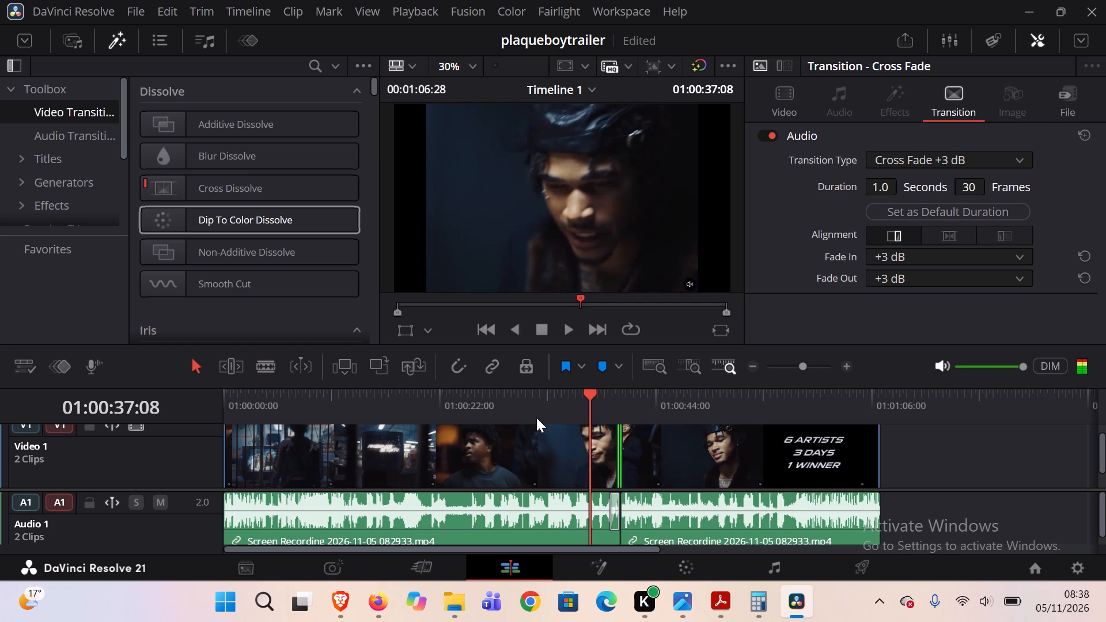
pyautogui.press('Left')
pyautogui.hotkey('ctrl', 'b')
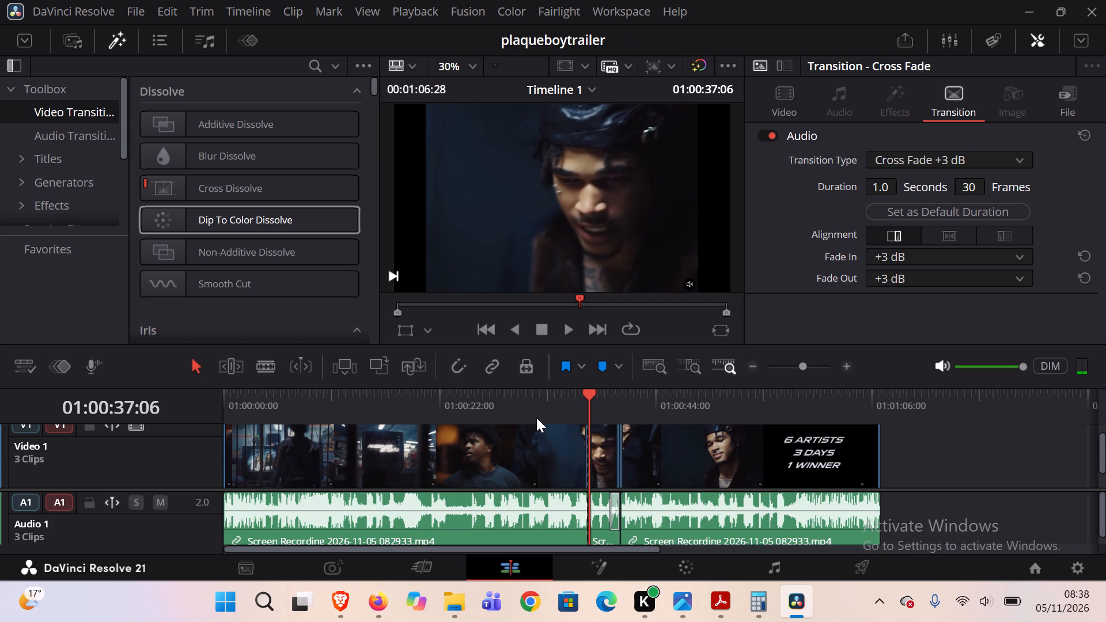
# Delete the short video and audio segment between the new split and the last clip.
pyautogui.click(600, 458)
pyautogui.press('BackSpace')
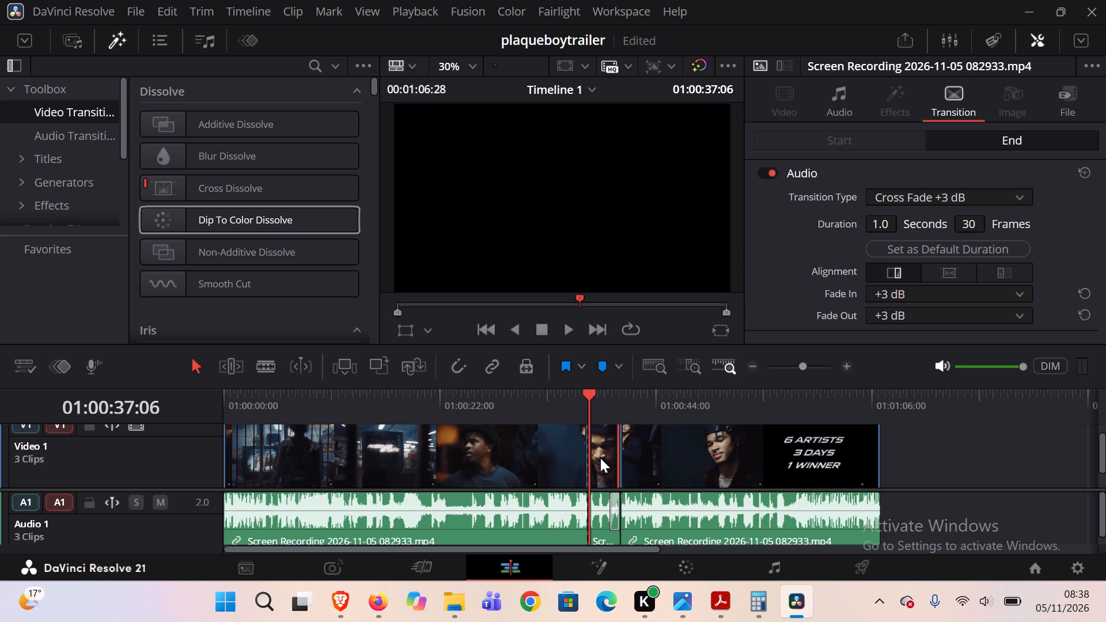
pyautogui.click(600, 527)
pyautogui.press('BackSpace')
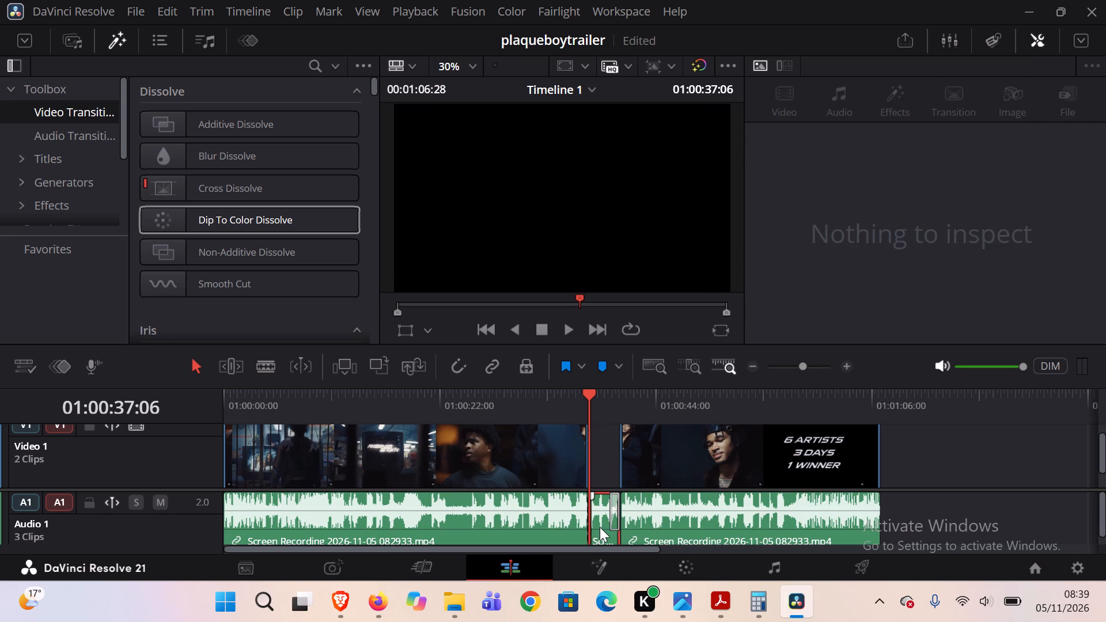
# Move the last video and audio clip earlier to close the gap, butting it against the first clip.
pyautogui.click(657, 437)
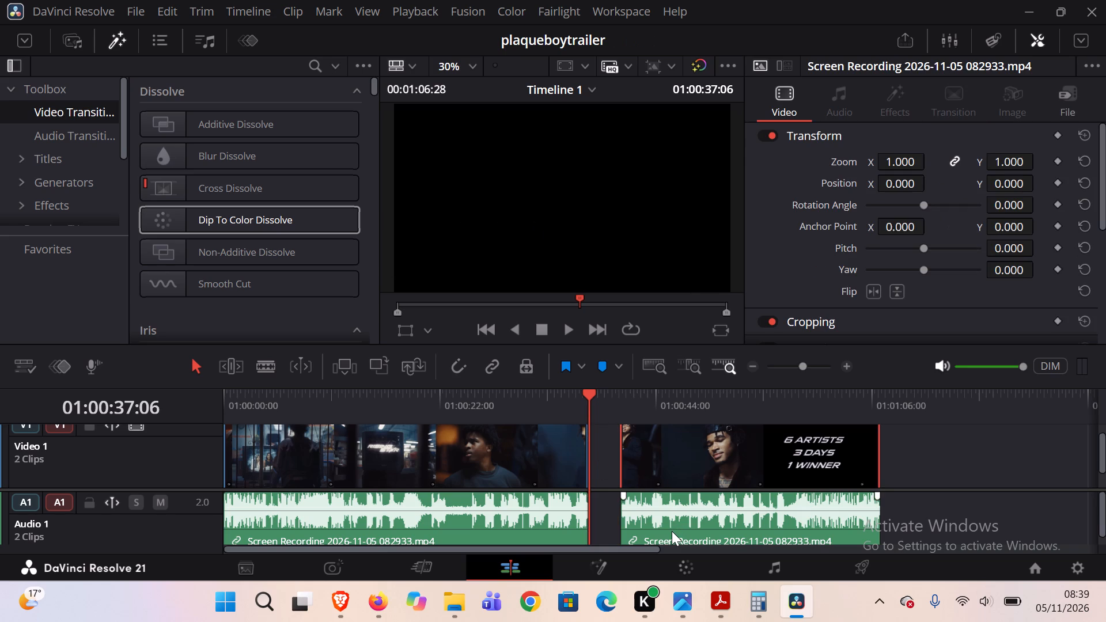
pyautogui.keyDown('ctrl'); pyautogui.click(672, 531); pyautogui.keyUp('ctrl')
pyautogui.moveTo(673, 464); pyautogui.dragTo(643, 469)
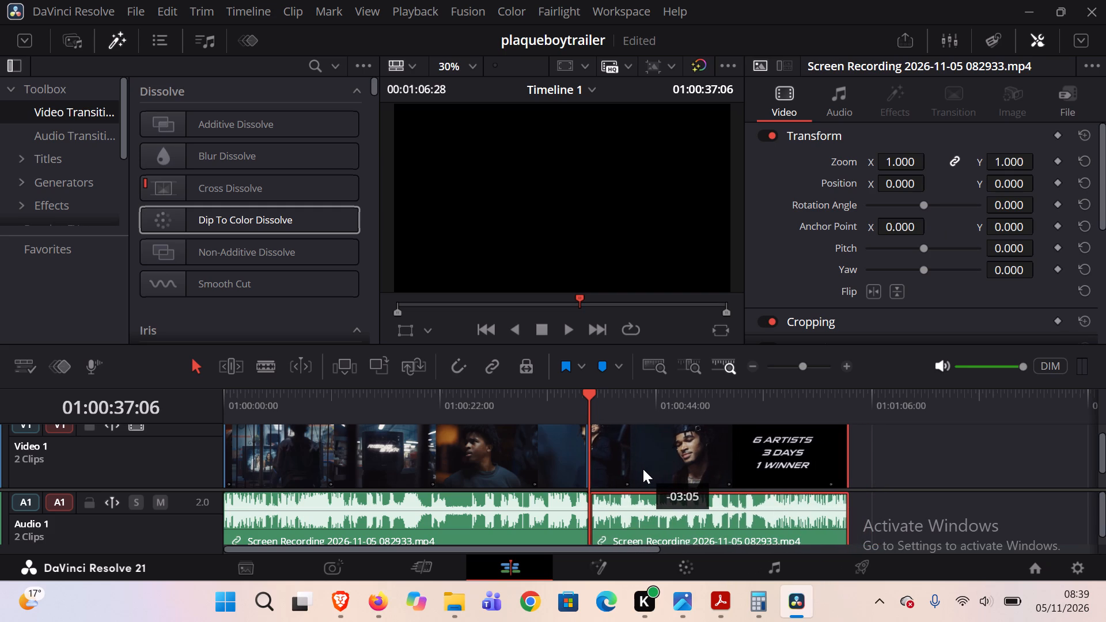
pyautogui.moveTo(643, 469); pyautogui.dragTo(641, 467)
# Play the timeline across the closed-up cut to review the new join.
pyautogui.moveTo(590, 395); pyautogui.dragTo(566, 397)
pyautogui.press('space')
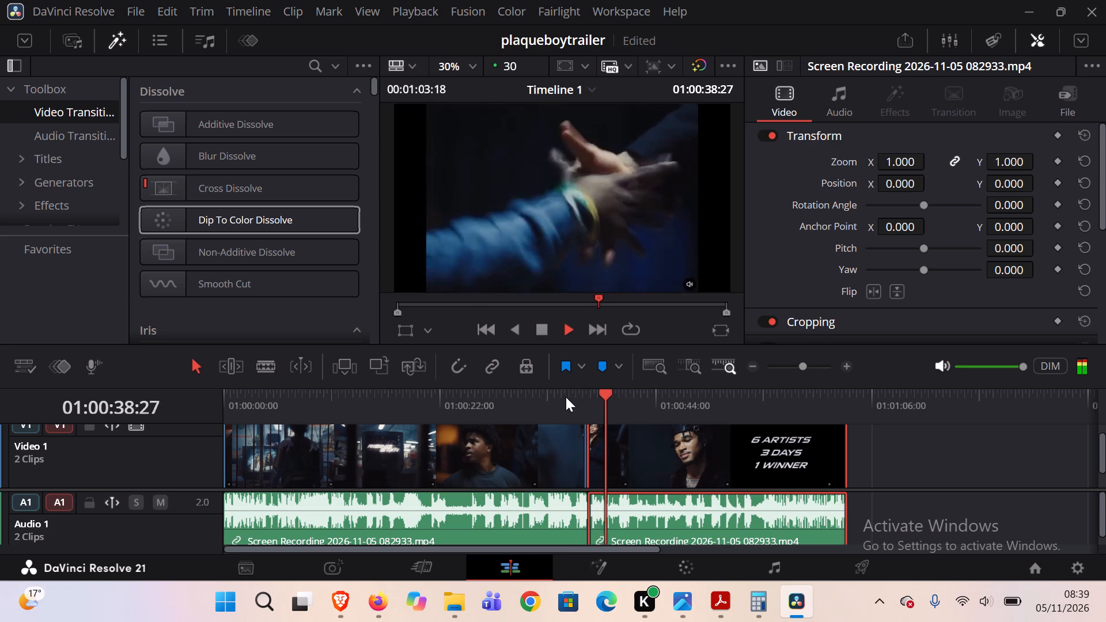
pyautogui.press('space')
# Add a Dip To Color Dissolve video transition at the new cut between the two video clips.
pyautogui.hscroll(-2, 566, 397)
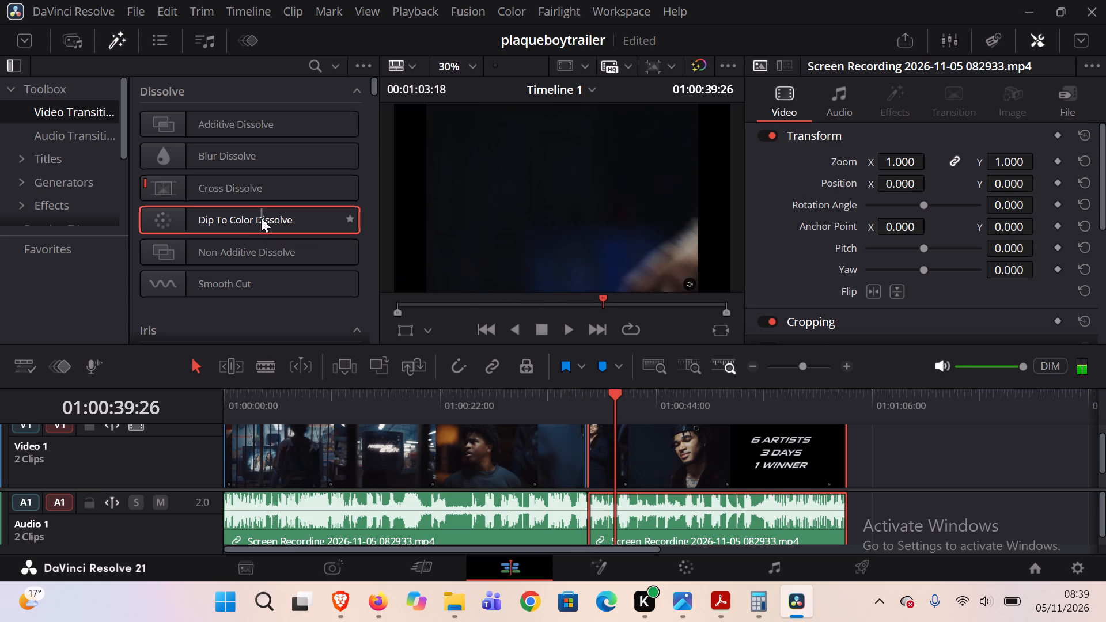
pyautogui.moveTo(260, 217); pyautogui.dragTo(601, 471)
# Add a Cross Fade +3 dB audio transition at the new cut between the two audio clips.
pyautogui.click(93, 140)
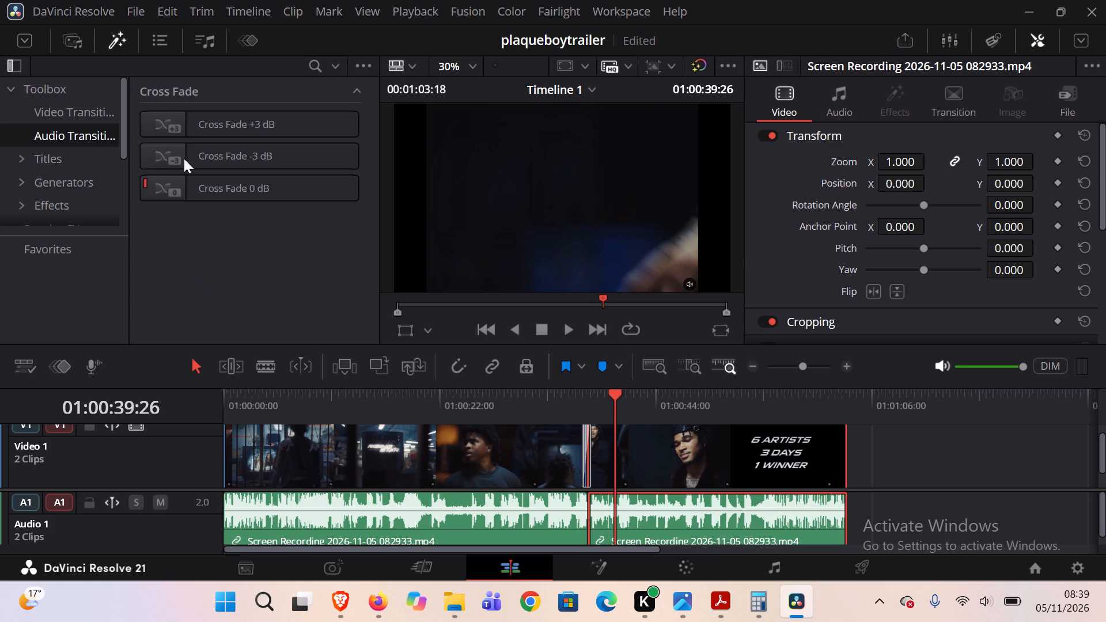
pyautogui.moveTo(247, 131); pyautogui.dragTo(508, 374)
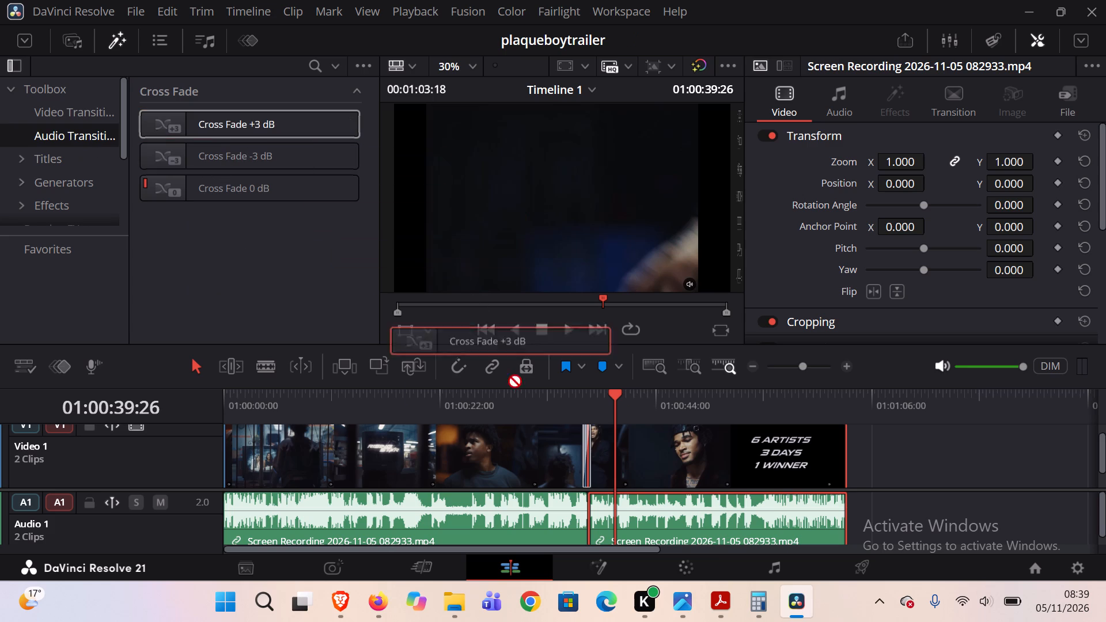
pyautogui.moveTo(508, 374); pyautogui.dragTo(601, 509)
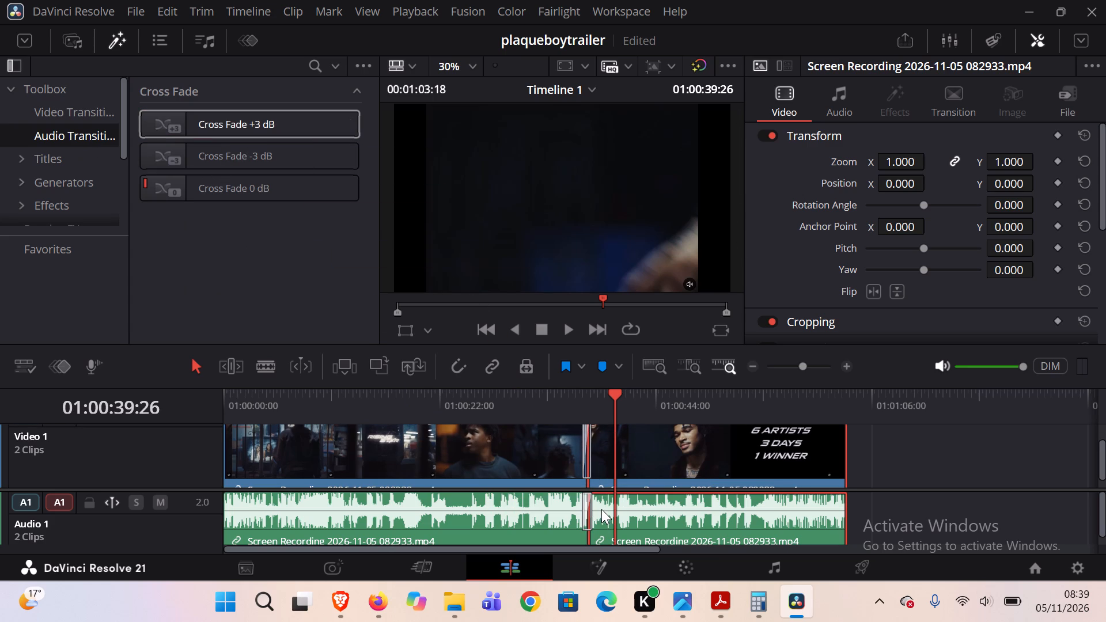
# Play the timeline from before the new transitions through to its end to review the edit.
pyautogui.moveTo(618, 392); pyautogui.dragTo(529, 412)
pyautogui.press('space')
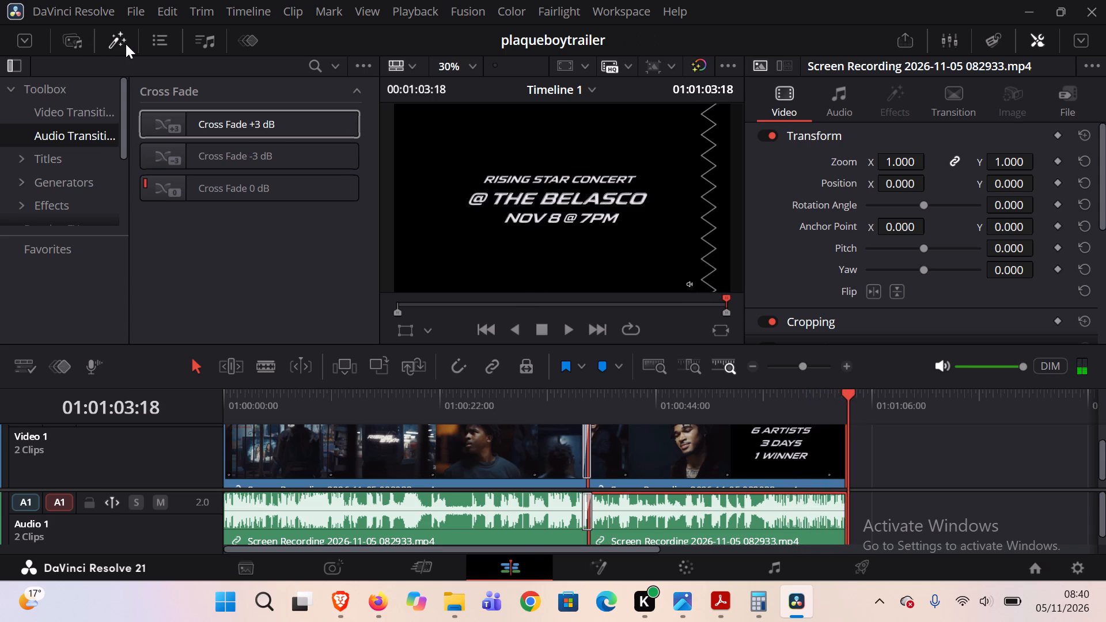
# Import the Twitch Purple Channel Banner image from the Downloads folder into the media pool's Master bin.
pyautogui.click(65, 36)
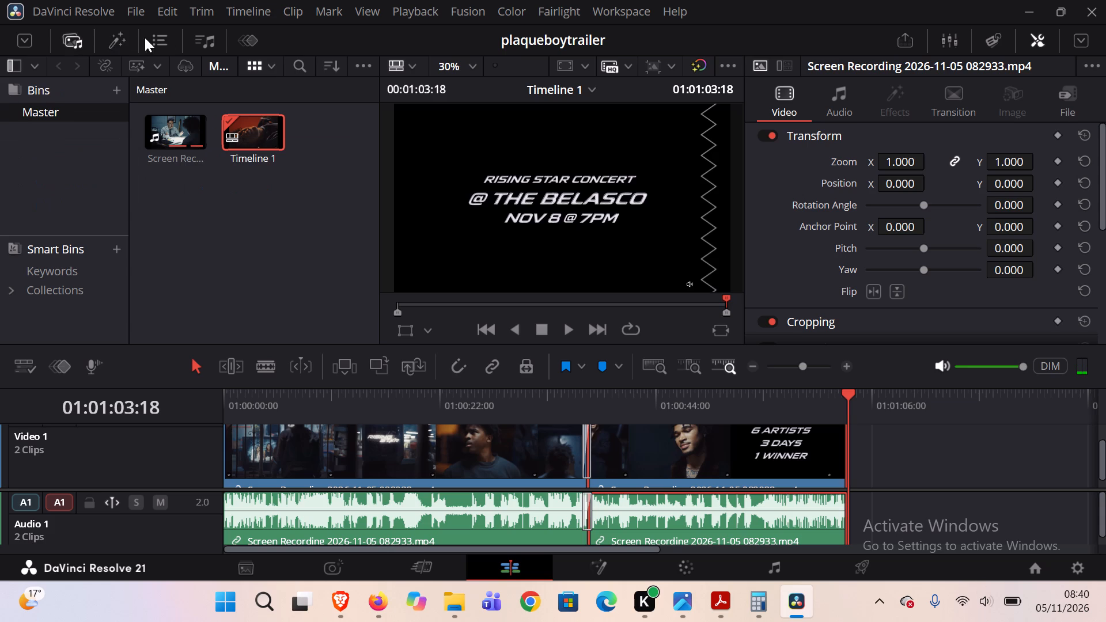
pyautogui.click(136, 6)
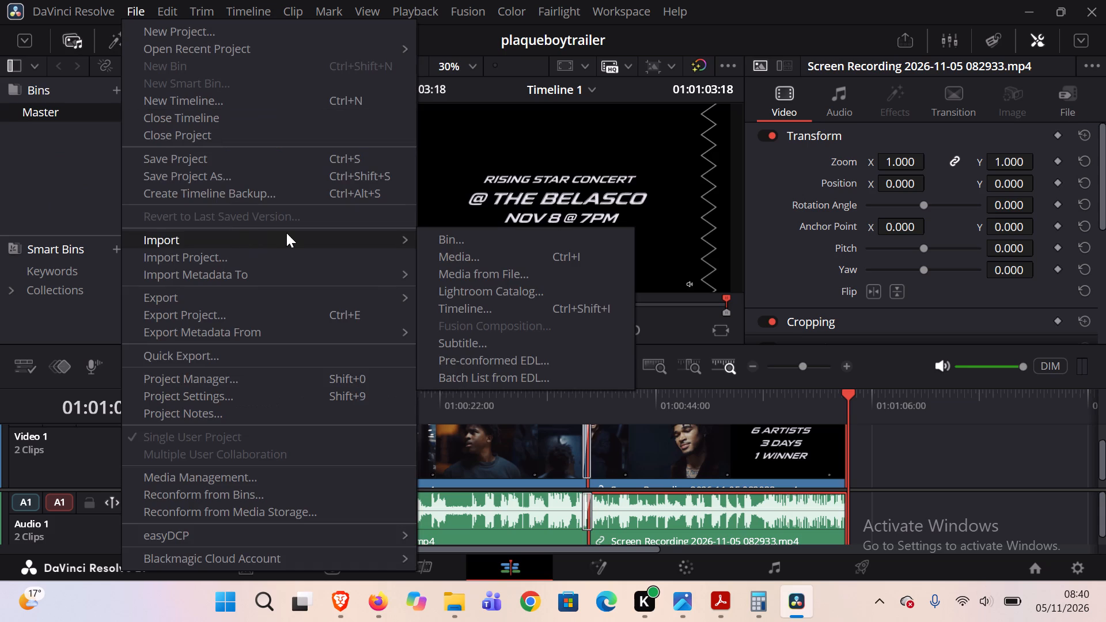
pyautogui.click(448, 256)
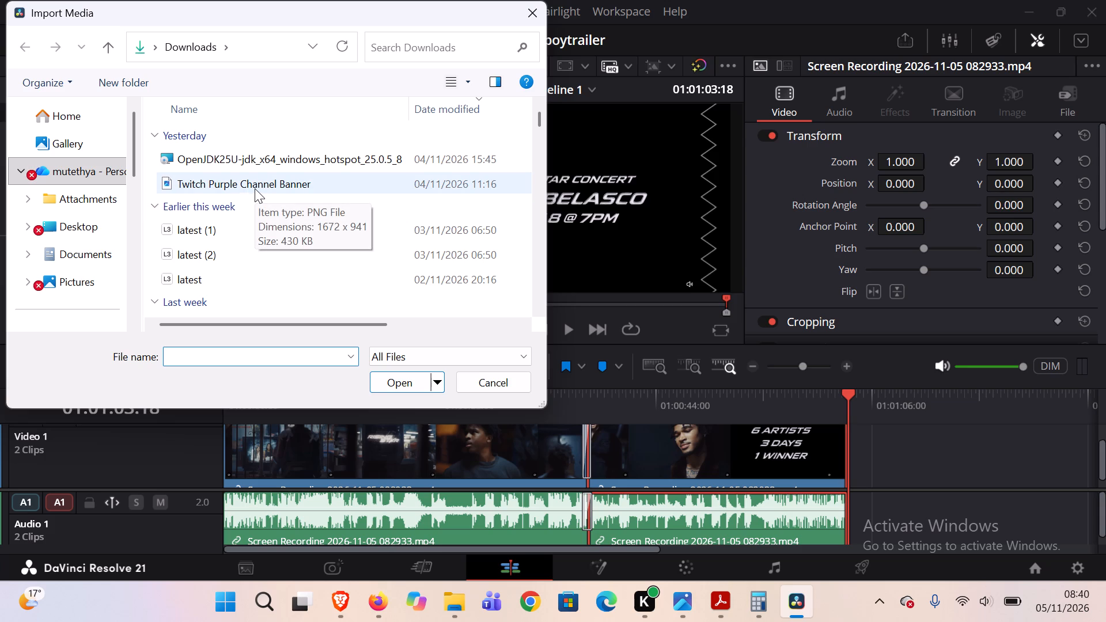
pyautogui.doubleClick(217, 186)
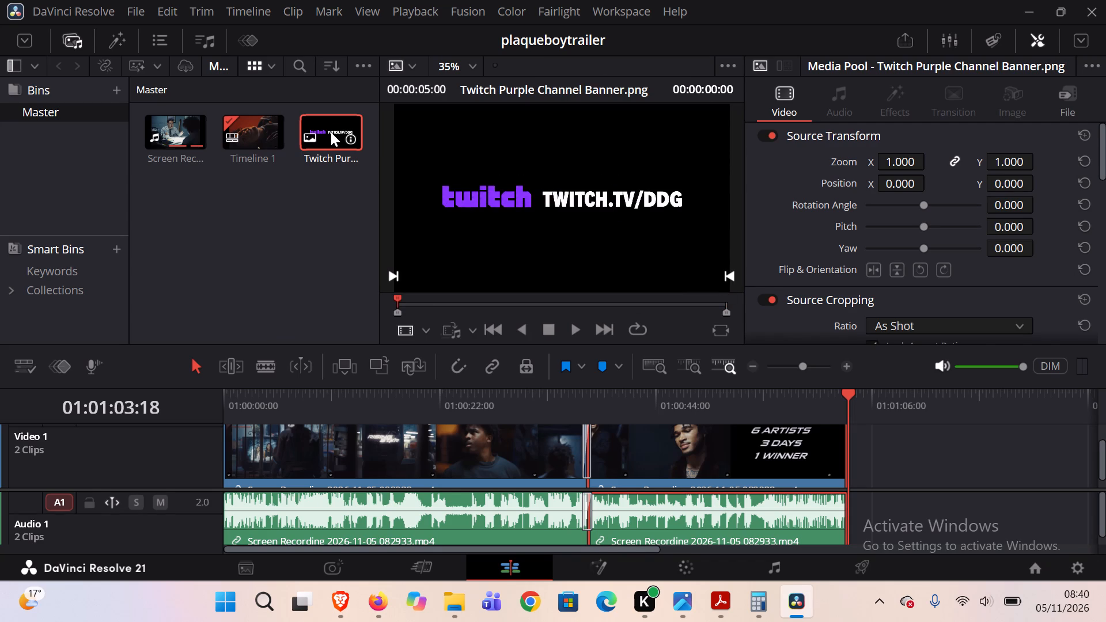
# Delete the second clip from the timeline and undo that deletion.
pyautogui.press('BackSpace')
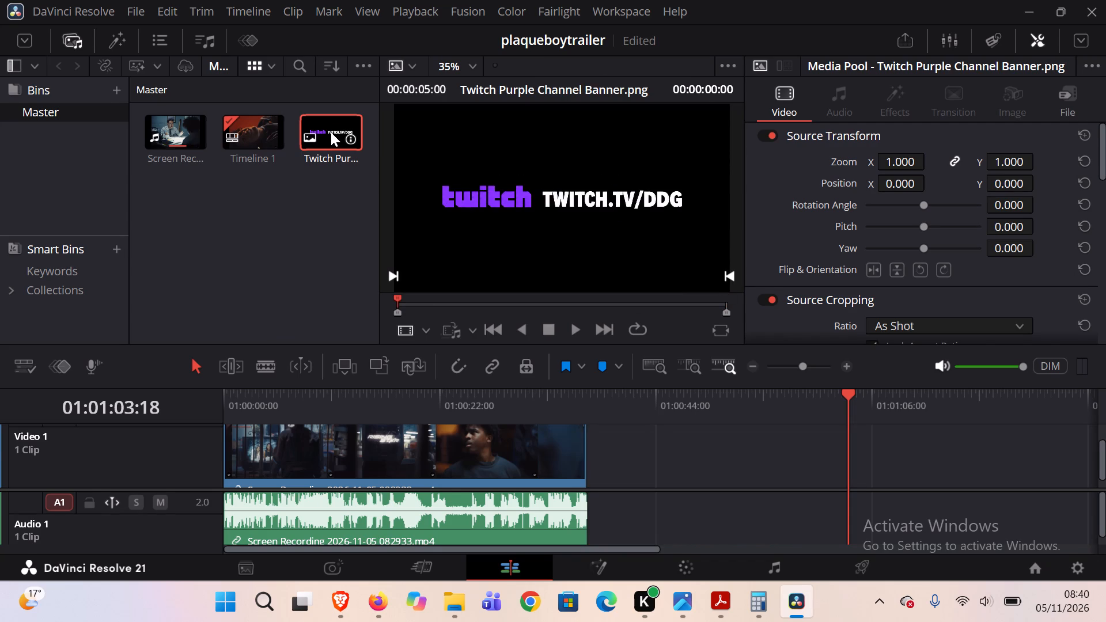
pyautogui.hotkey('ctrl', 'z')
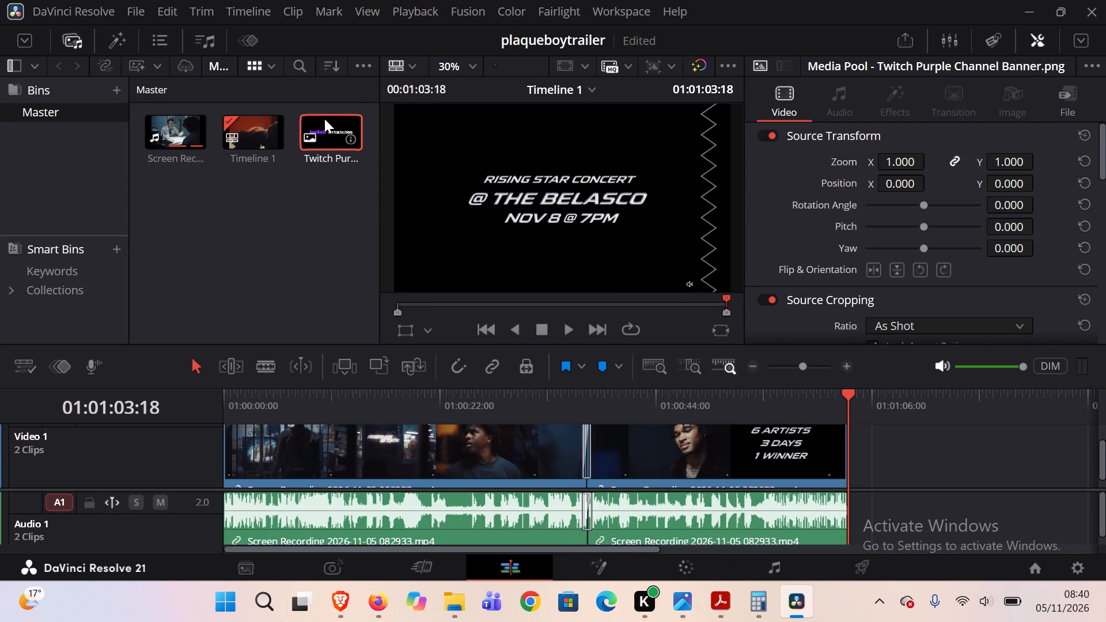
pyautogui.click(324, 119)
pyautogui.click(139, 17)
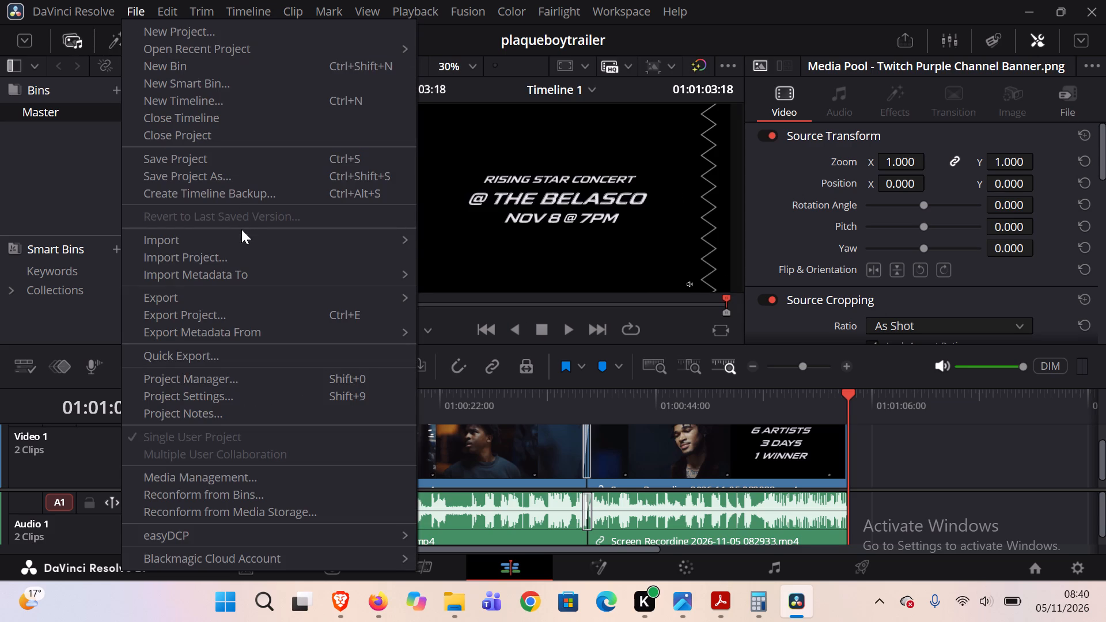
pyautogui.click(435, 252)
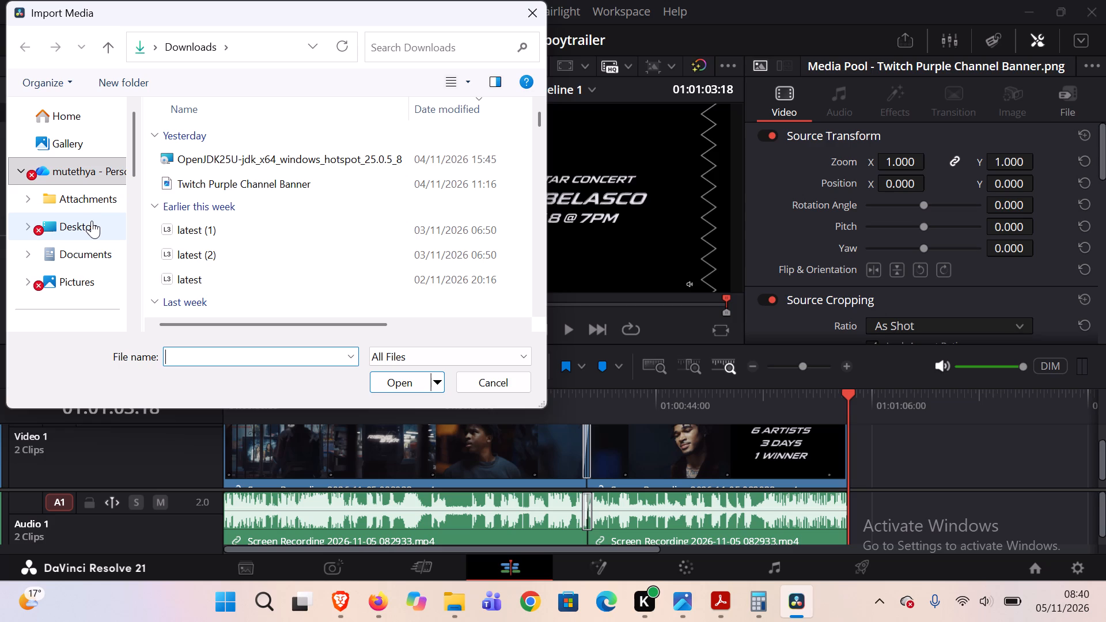
pyautogui.doubleClick(85, 270)
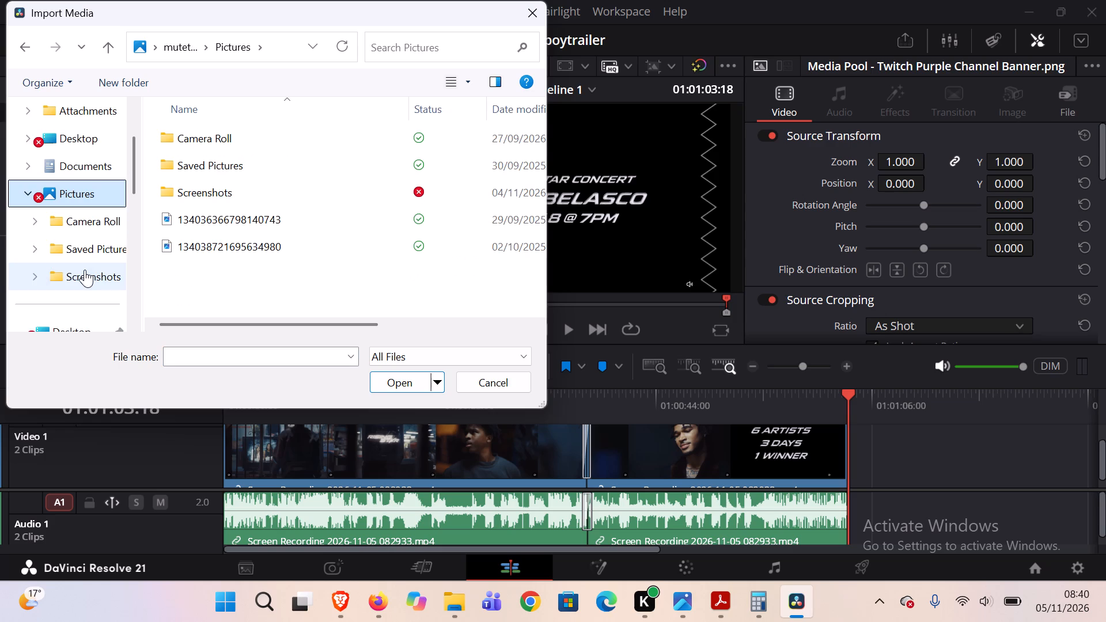
pyautogui.doubleClick(194, 198)
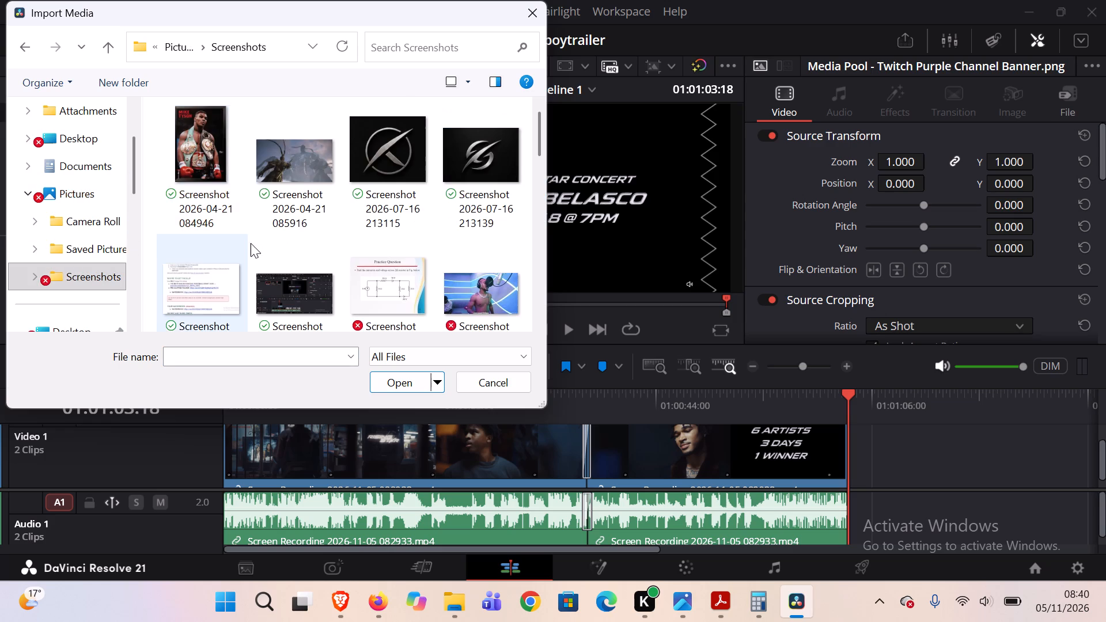
pyautogui.scroll(-8, 251, 243)
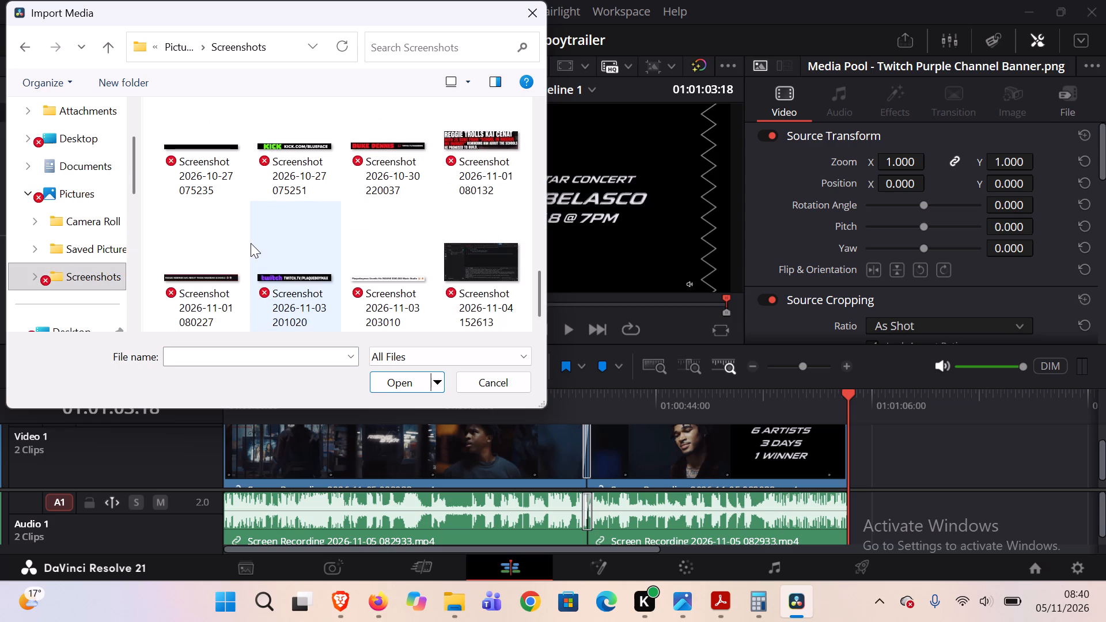
pyautogui.doubleClick(287, 253)
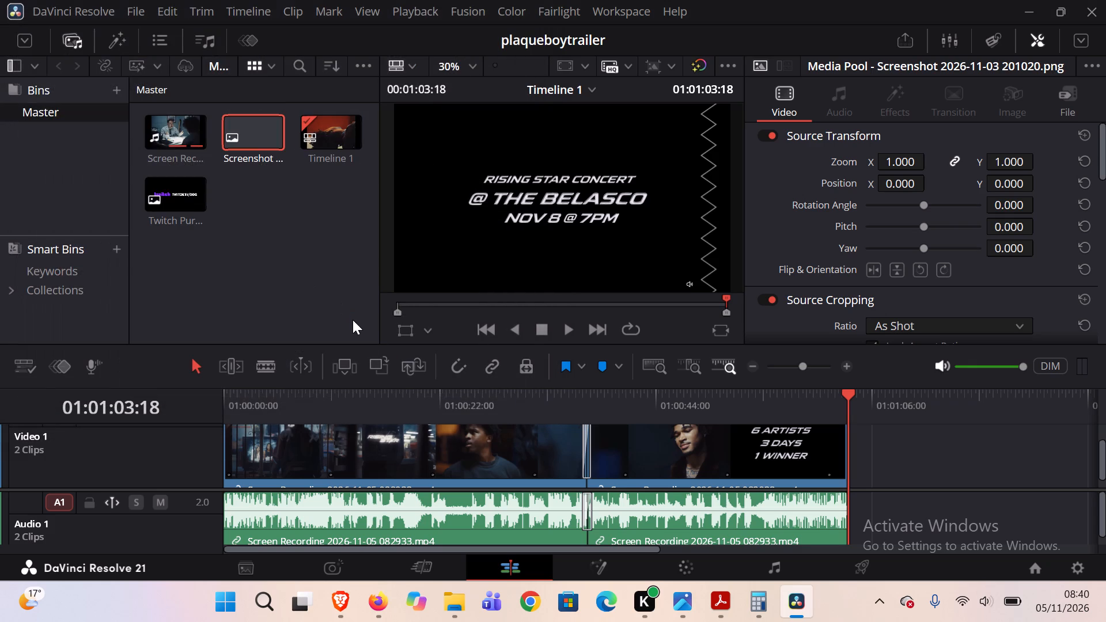
# Place the Twitch Purple Channel Banner image on a new Video 2 track at the very start of the timeline.
pyautogui.moveTo(188, 192); pyautogui.dragTo(855, 429)
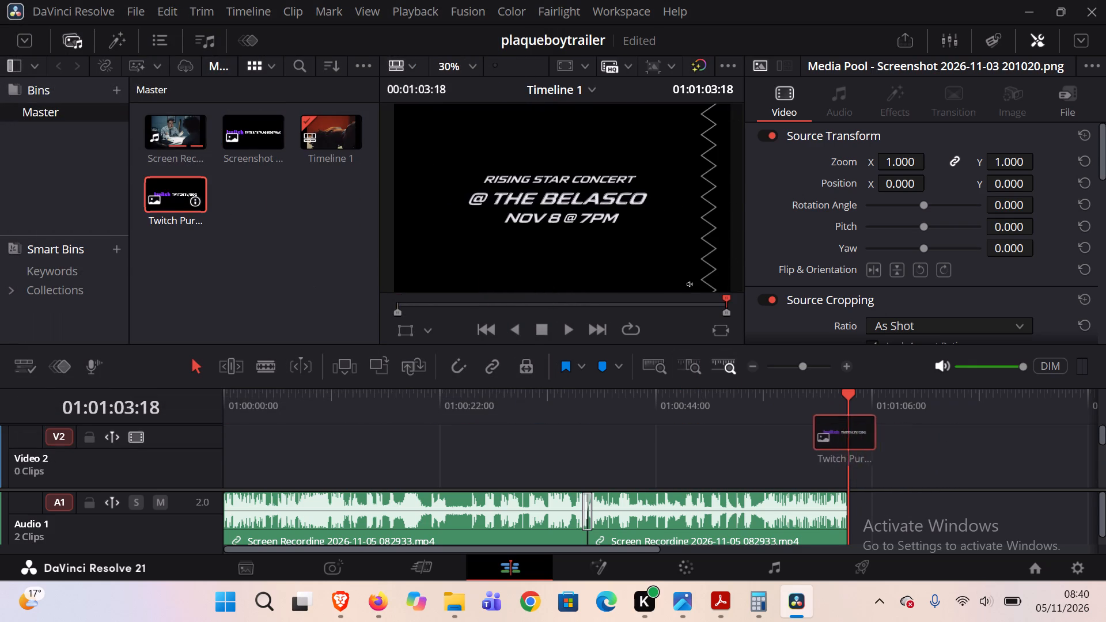
pyautogui.moveTo(855, 429); pyautogui.dragTo(287, 419)
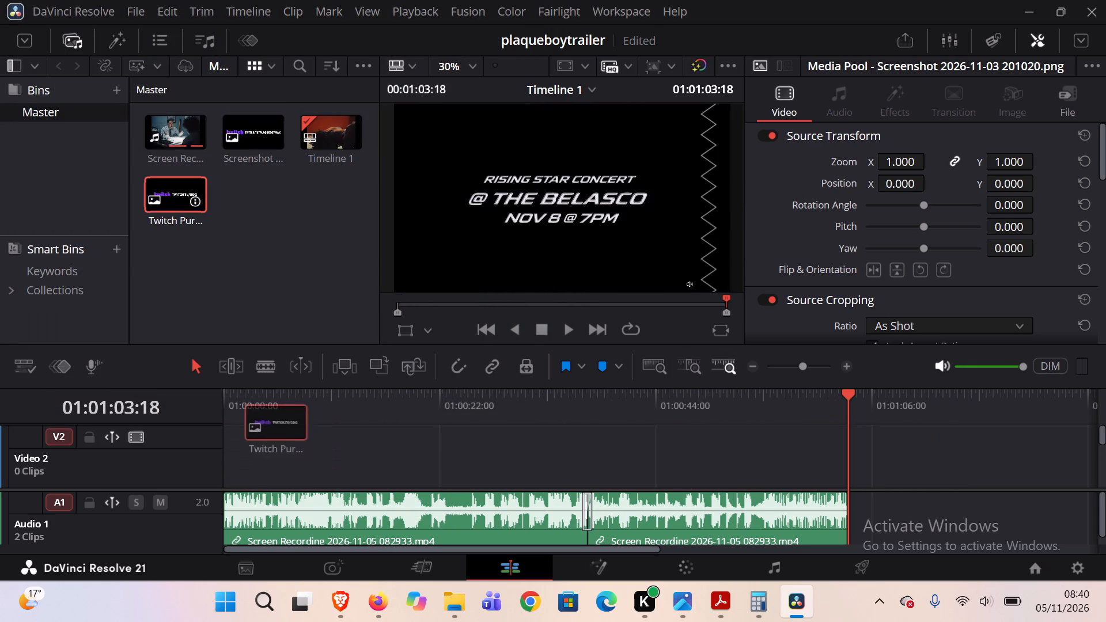
pyautogui.moveTo(287, 419); pyautogui.dragTo(215, 458)
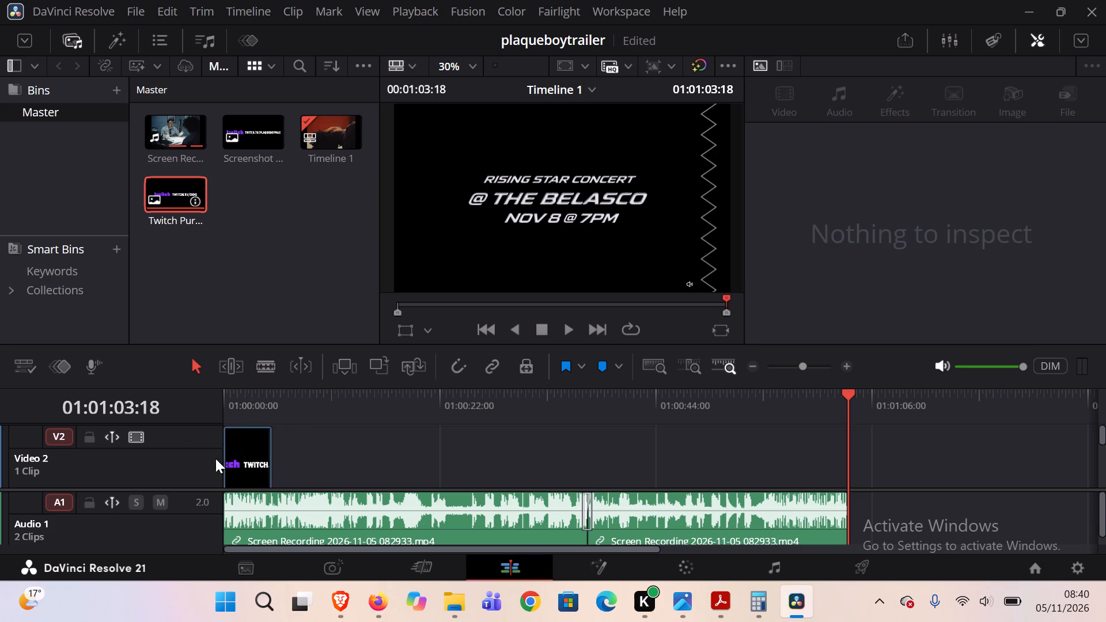
# Move the playhead to 01:00:02:19 over the banner, select the banner clip on Video 2 and show its Cropping settings.
pyautogui.scroll(1, 520, 468)
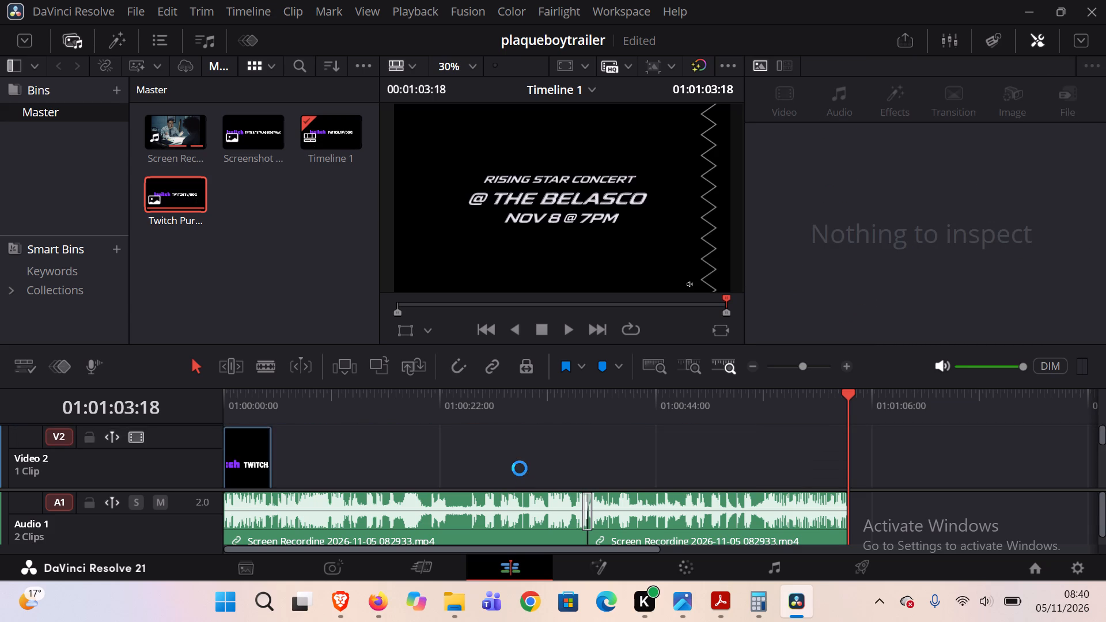
pyautogui.scroll(1, 520, 468)
pyautogui.moveTo(848, 396); pyautogui.dragTo(296, 495)
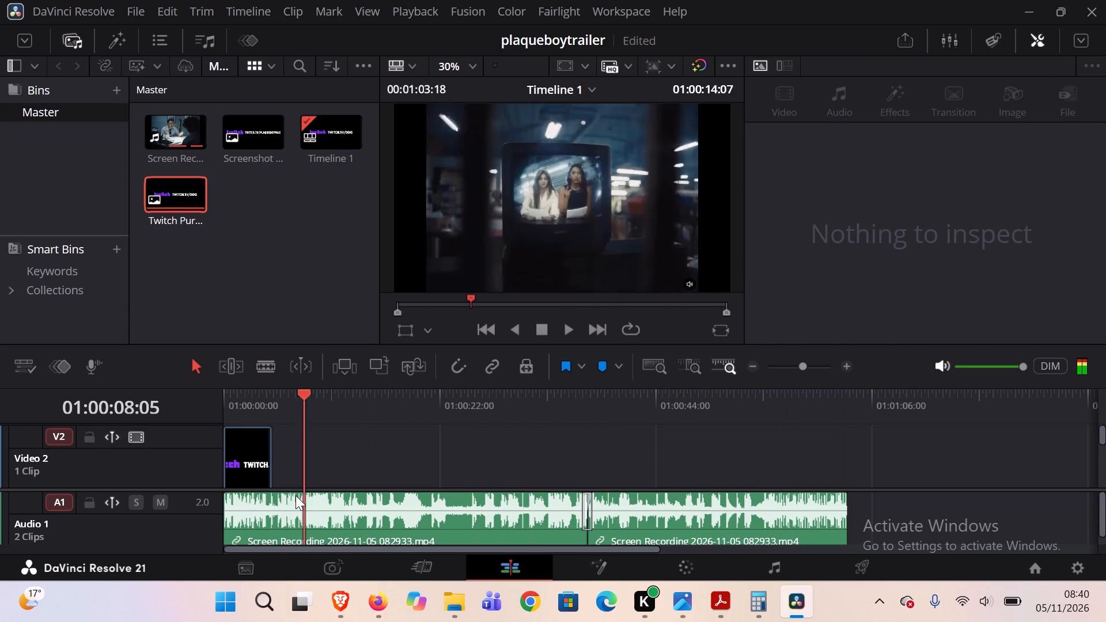
pyautogui.moveTo(296, 495); pyautogui.dragTo(249, 494)
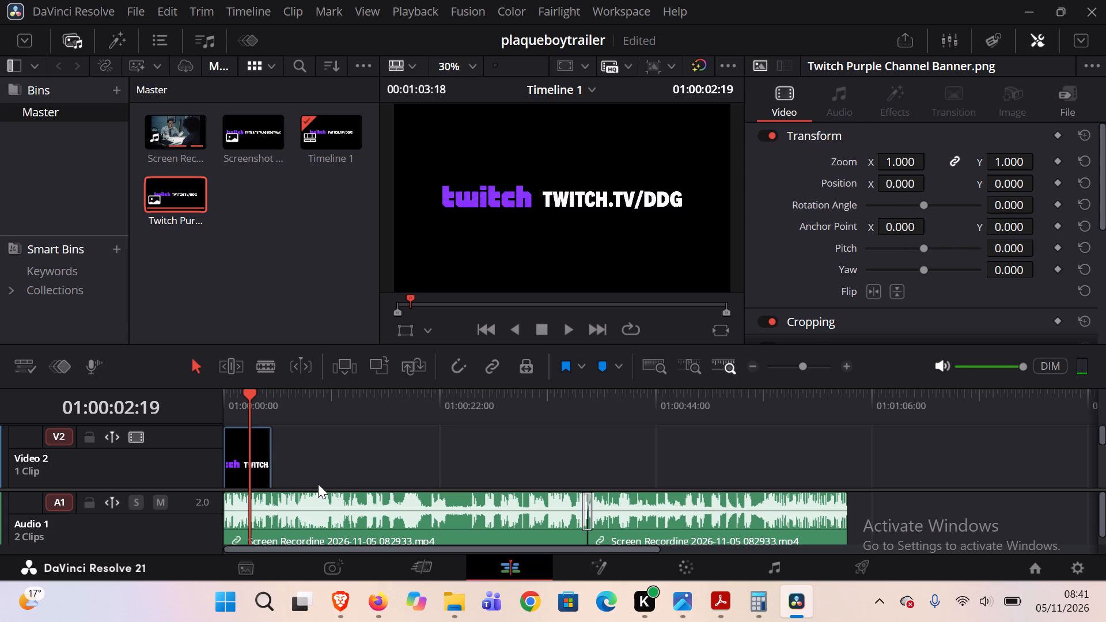
pyautogui.click(238, 459)
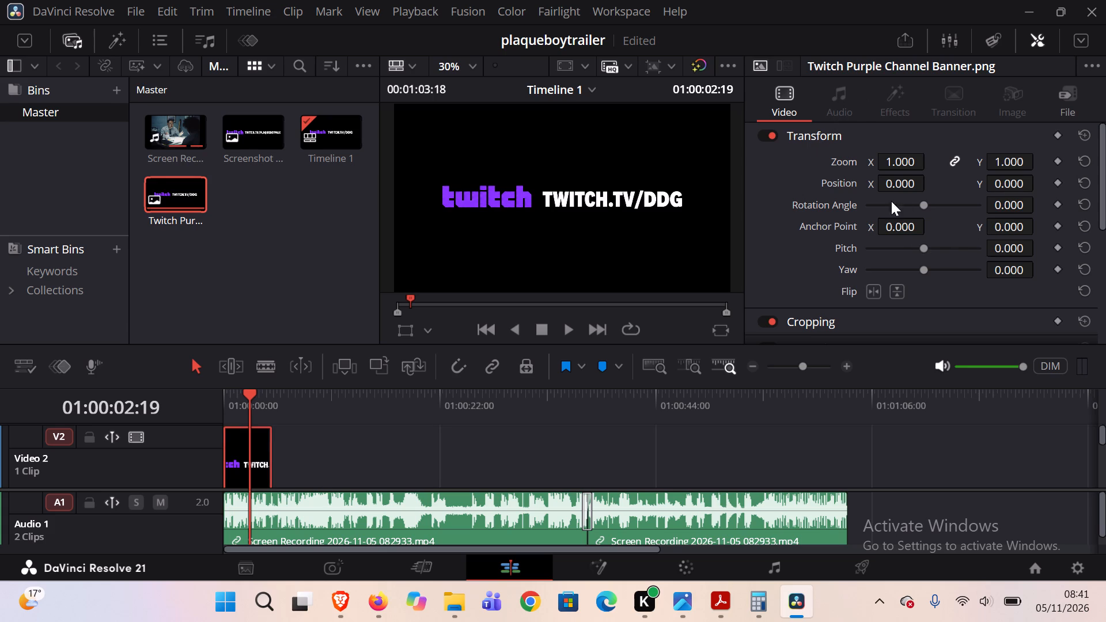
pyautogui.scroll(-1, 957, 241)
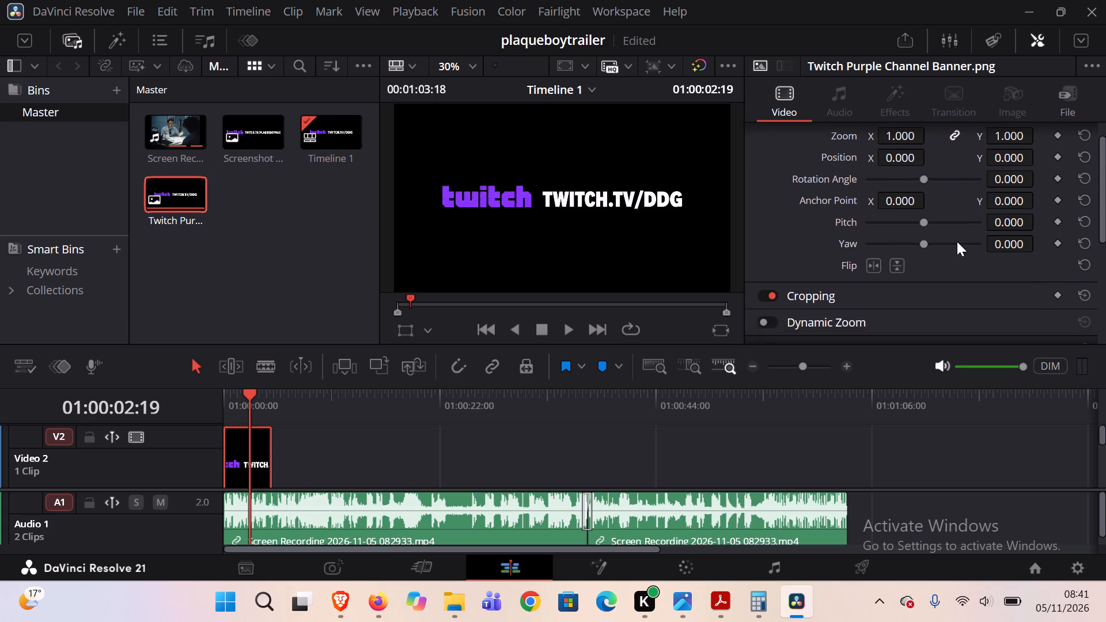
pyautogui.scroll(-1, 957, 241)
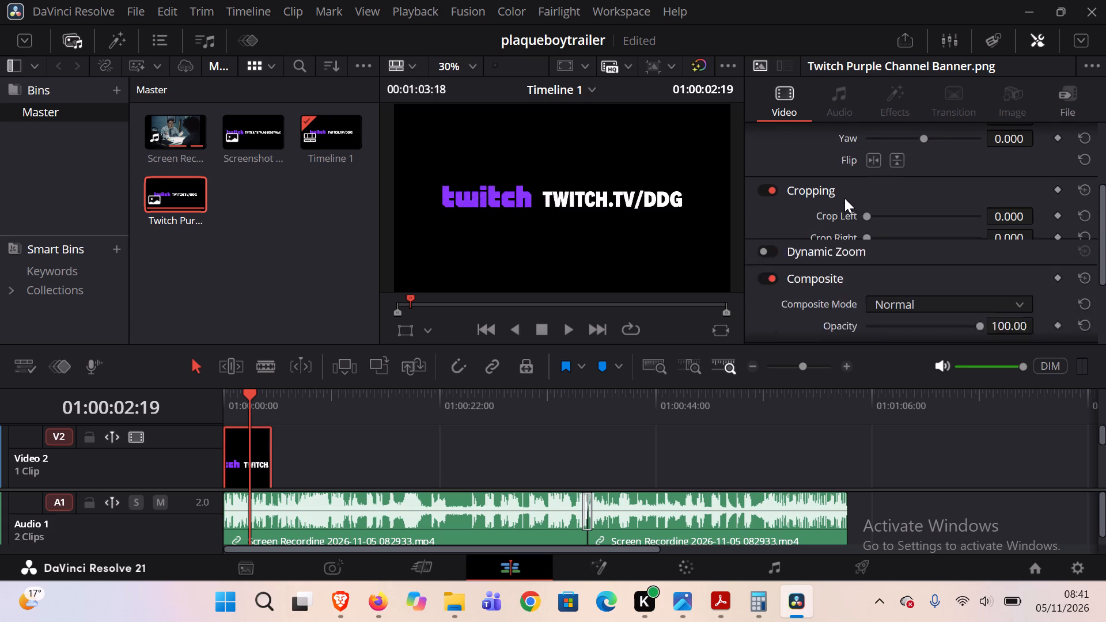
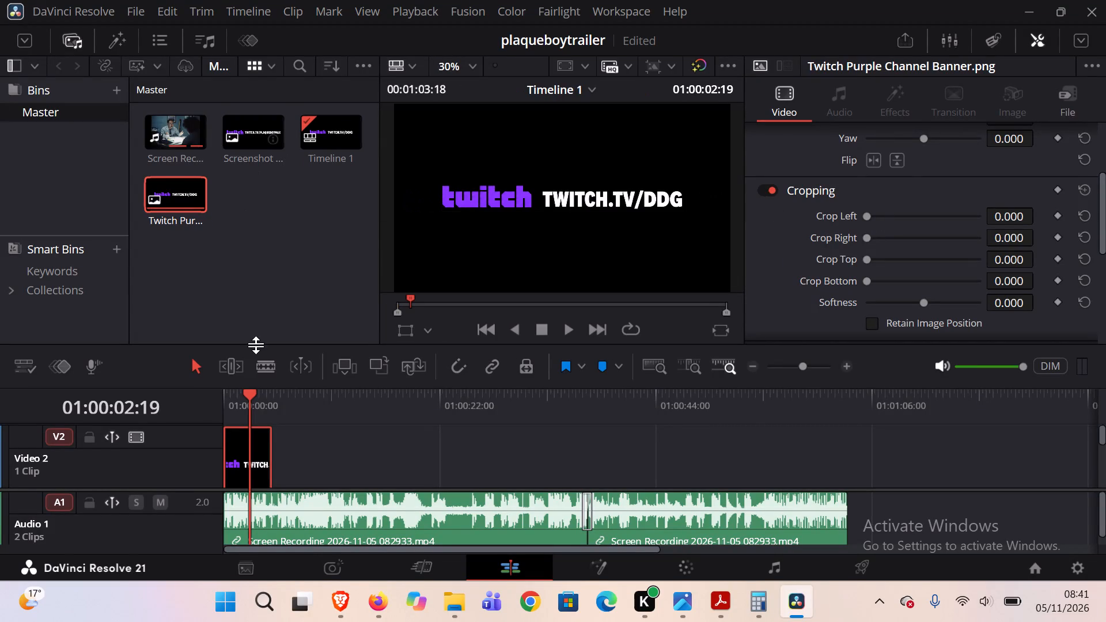
pyautogui.click(234, 432)
pyautogui.press('BackSpace')
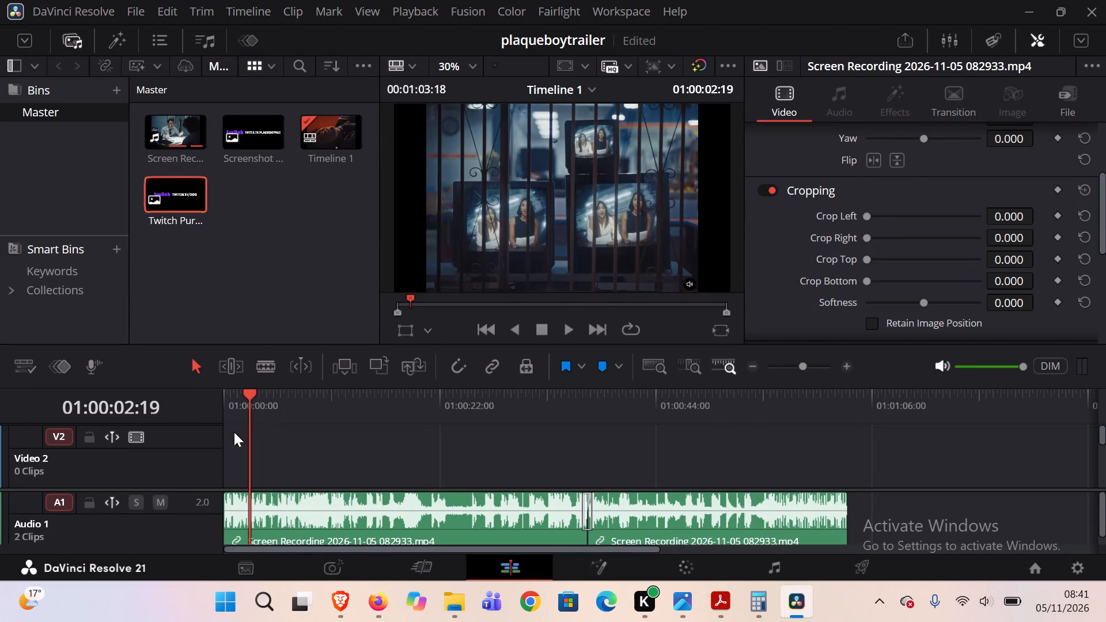
pyautogui.moveTo(257, 138); pyautogui.dragTo(274, 309)
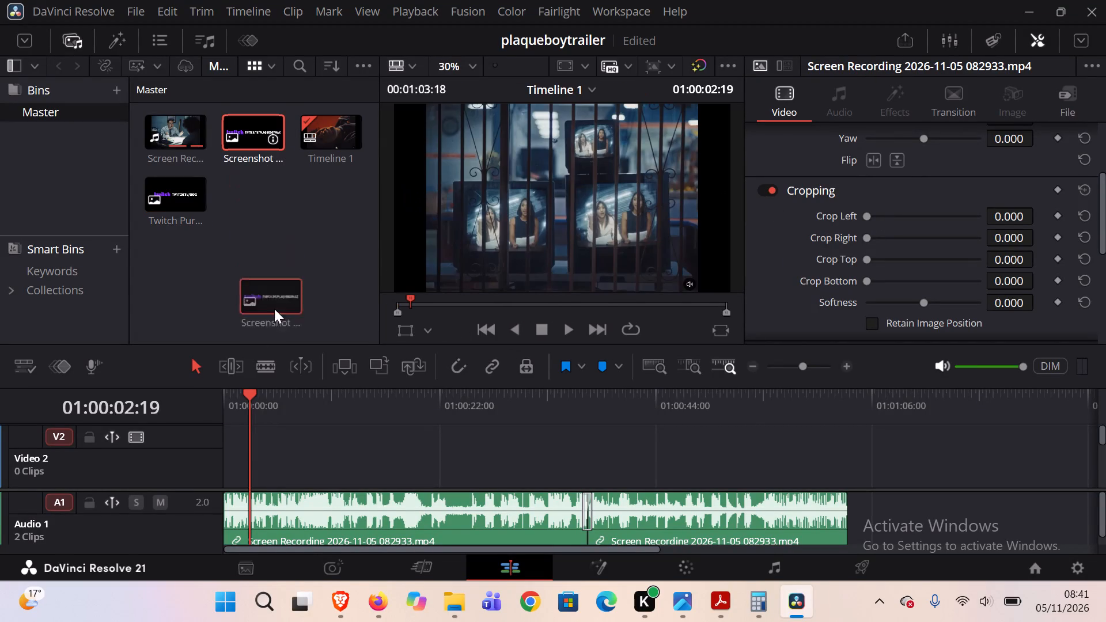
pyautogui.moveTo(274, 309); pyautogui.dragTo(217, 455)
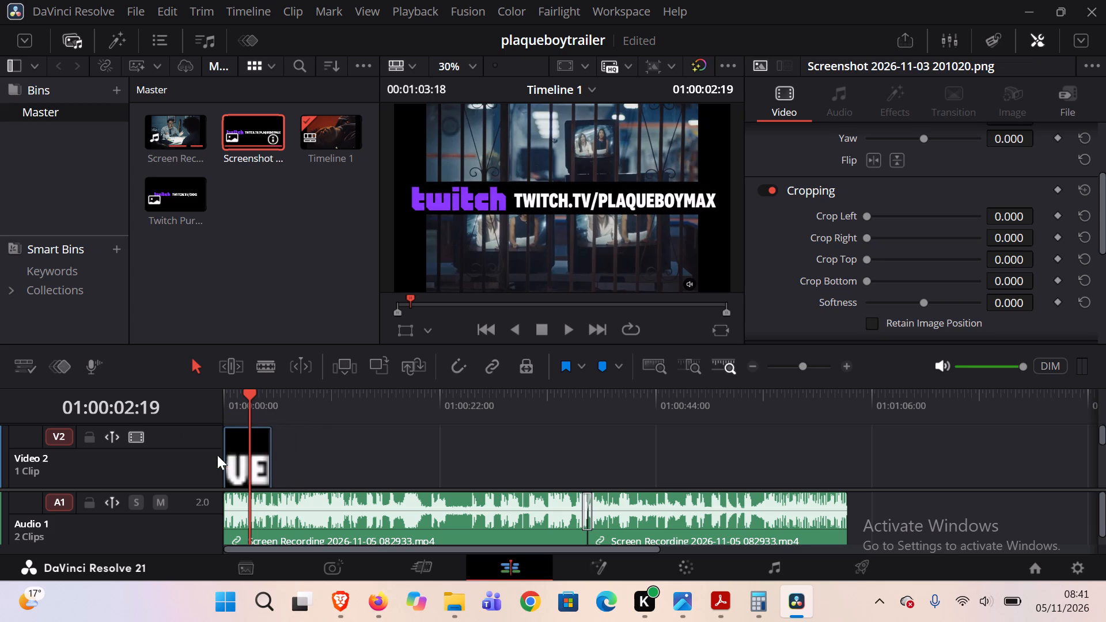
# Move the new banner clip on Video 2 down to the frame's bottom edge, with Position Y about -2593.
pyautogui.click(238, 461)
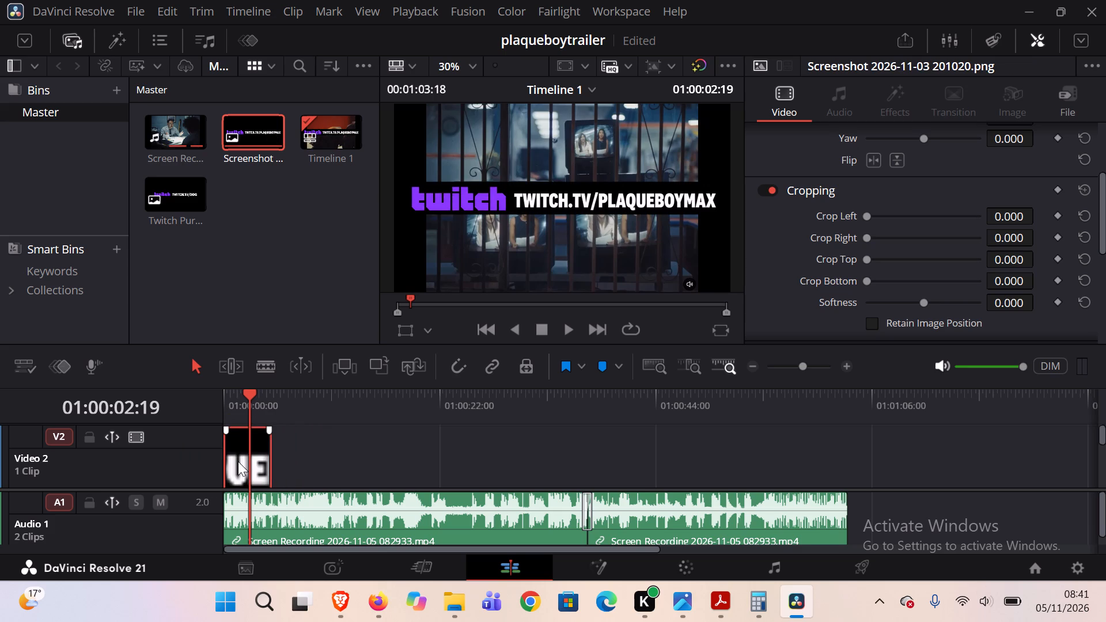
pyautogui.click(1014, 222)
pyautogui.scroll(1, 968, 210)
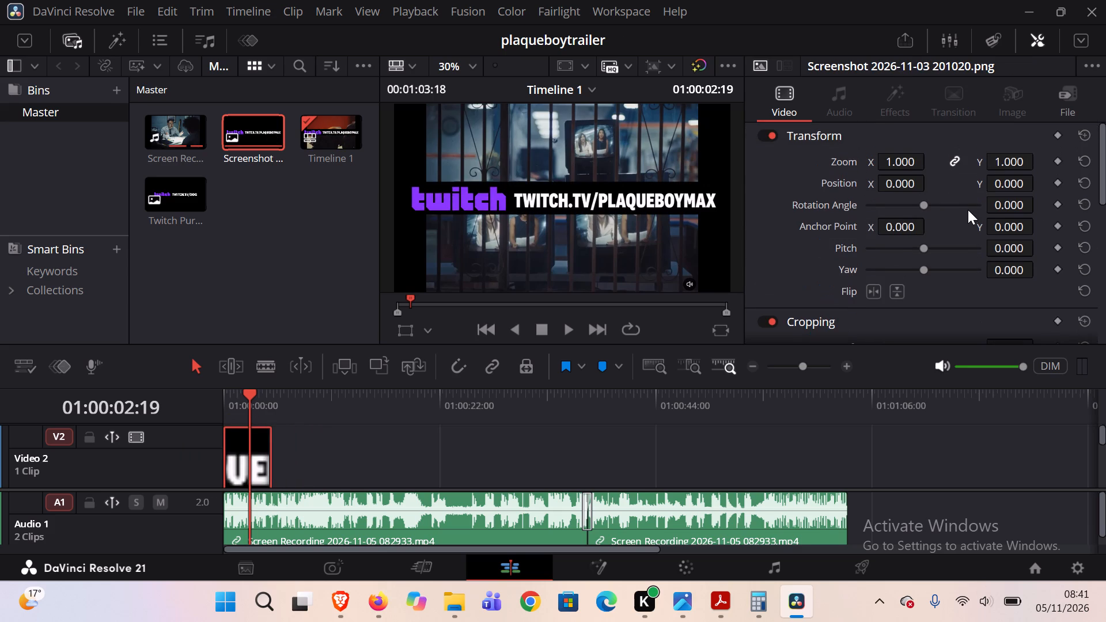
pyautogui.moveTo(1012, 184); pyautogui.dragTo(624, 317)
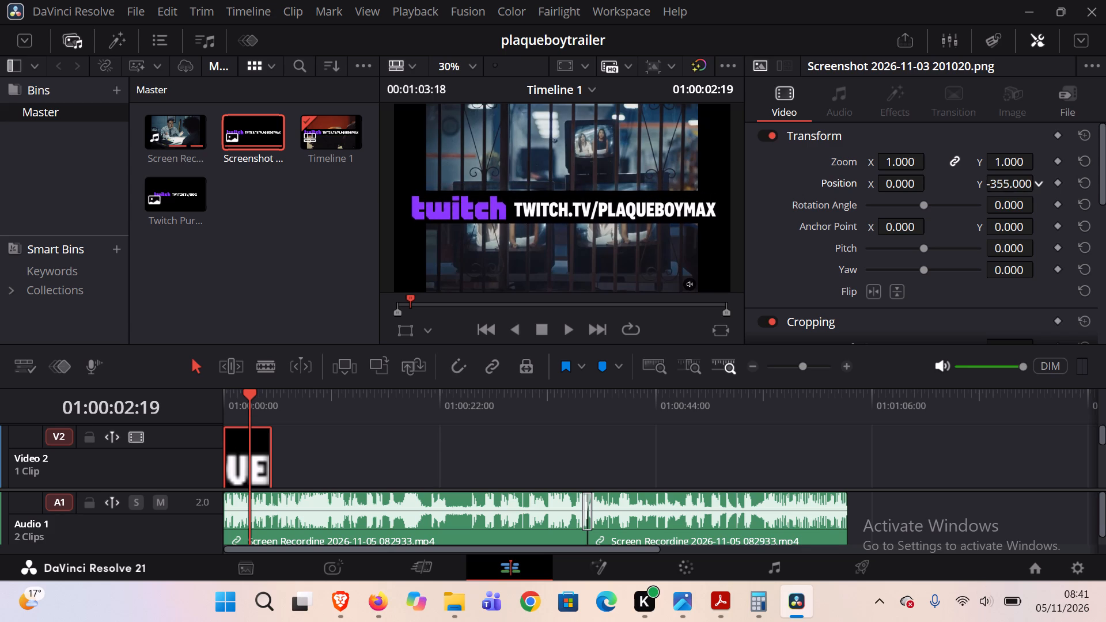
pyautogui.moveTo(624, 317); pyautogui.dragTo(147, 507)
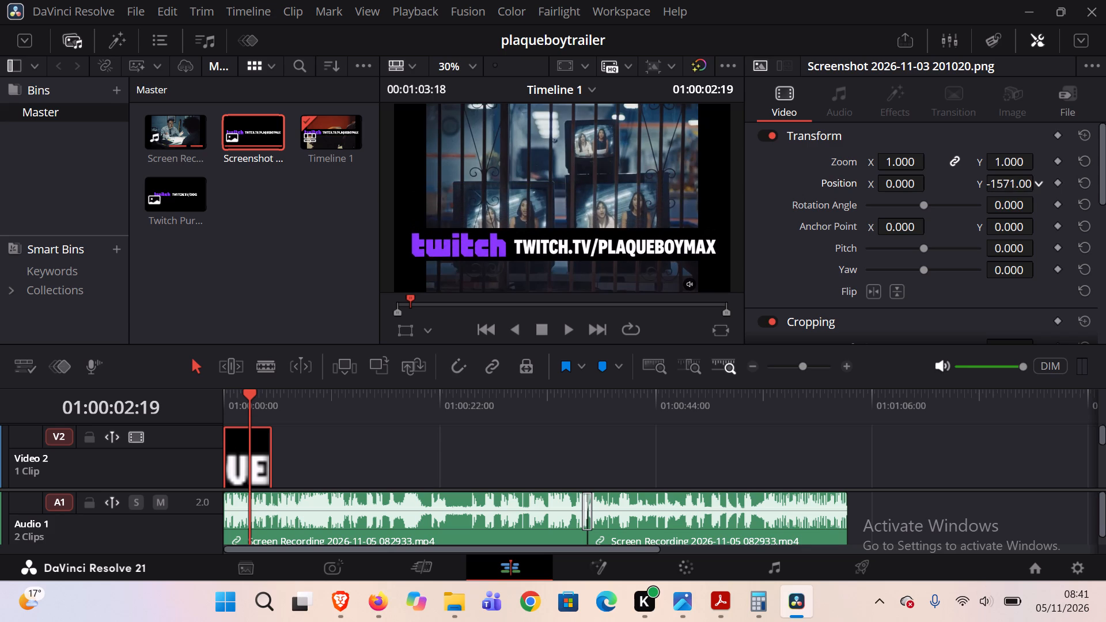
pyautogui.moveTo(147, 507); pyautogui.dragTo(26, 540)
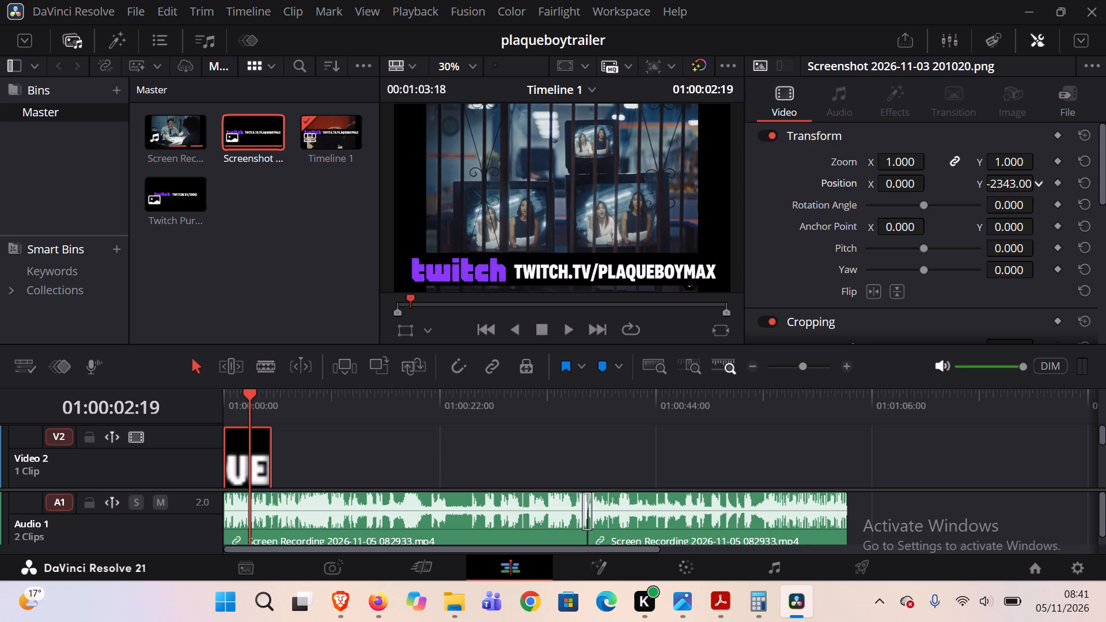
pyautogui.moveTo(26, 540); pyautogui.dragTo(384, 355)
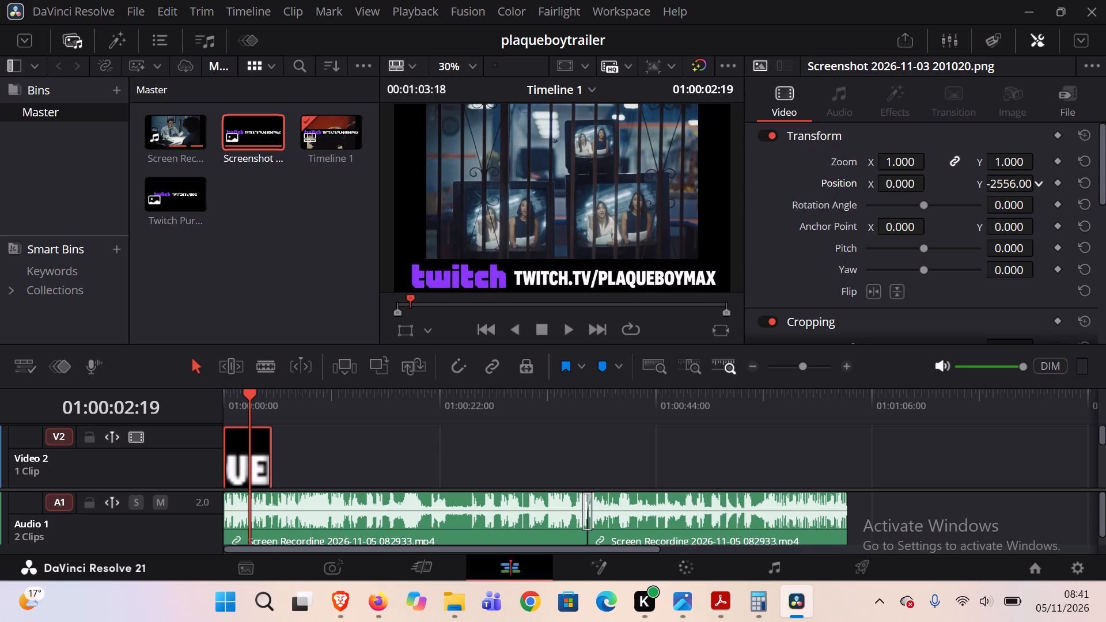
pyautogui.moveTo(384, 355); pyautogui.dragTo(351, 361)
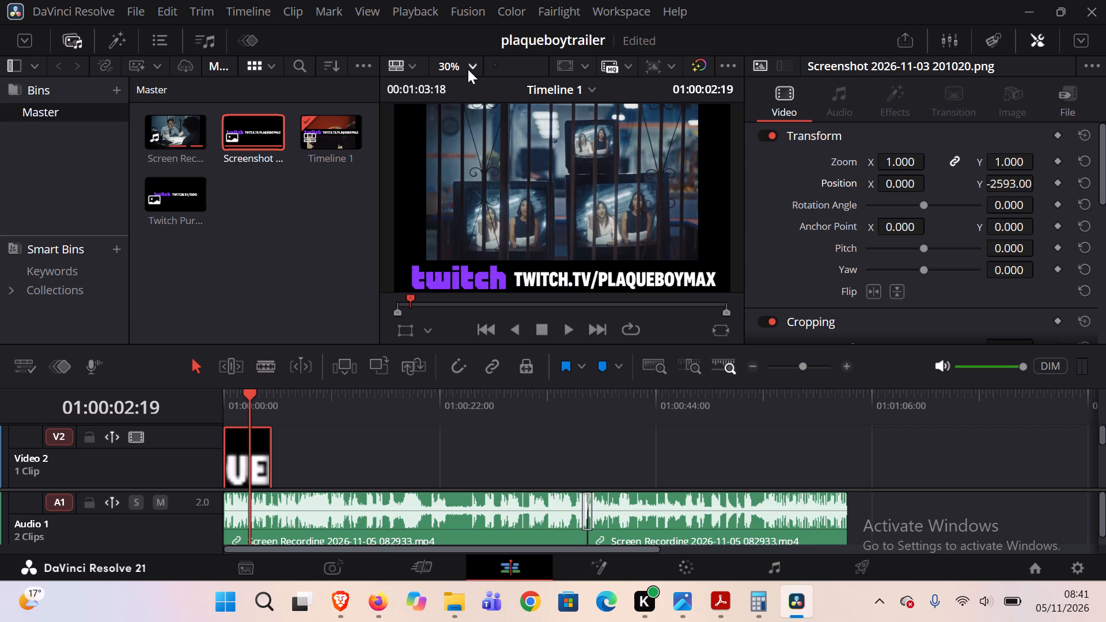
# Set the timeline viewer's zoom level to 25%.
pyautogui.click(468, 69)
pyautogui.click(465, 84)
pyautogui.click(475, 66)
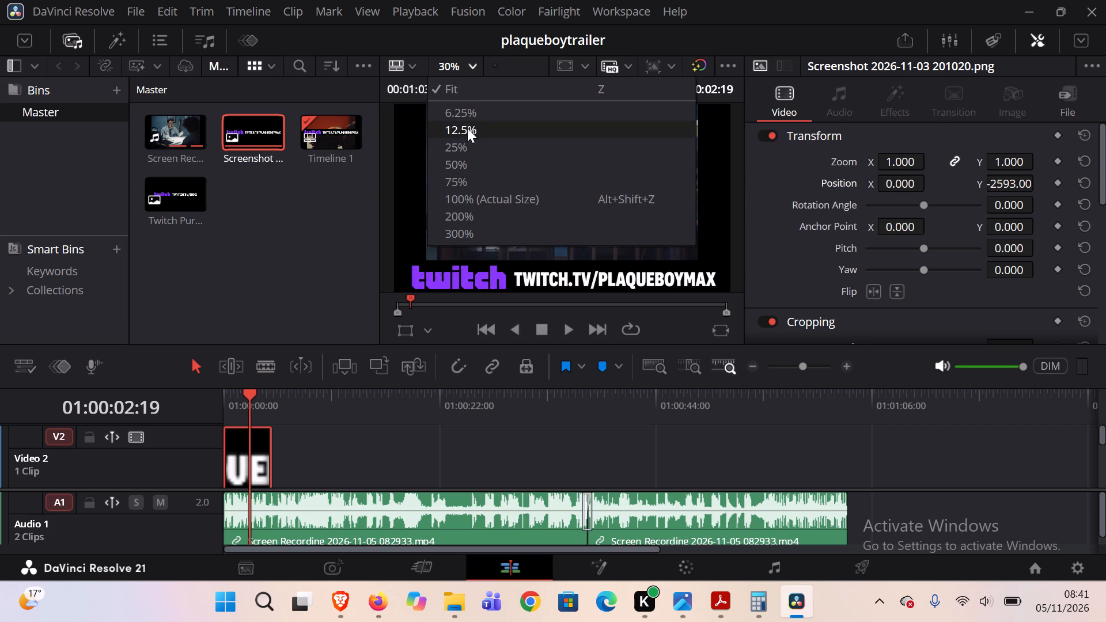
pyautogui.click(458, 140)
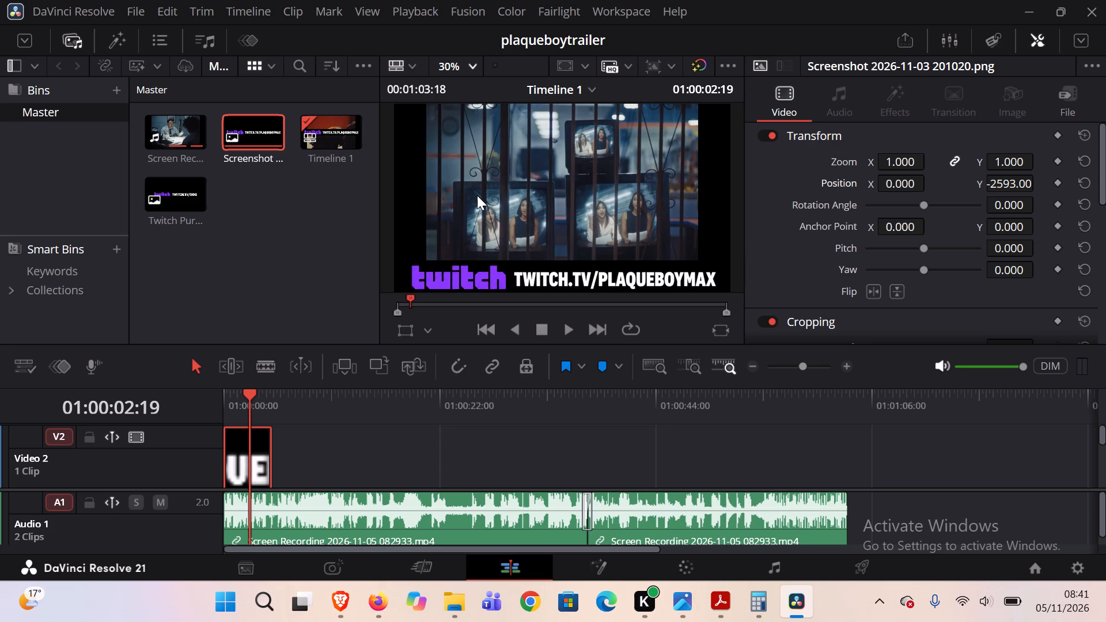
# Examine the timeline format, video monitoring and render cache options in the project's Master Settings, leaving them unsaved.
pyautogui.click(126, 9)
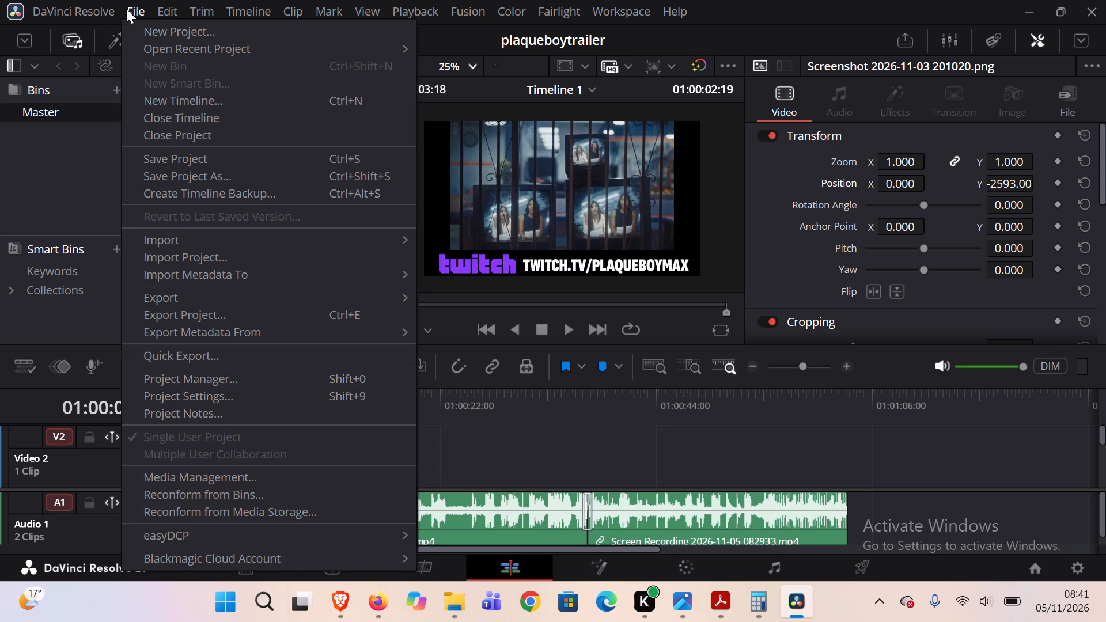
pyautogui.click(316, 396)
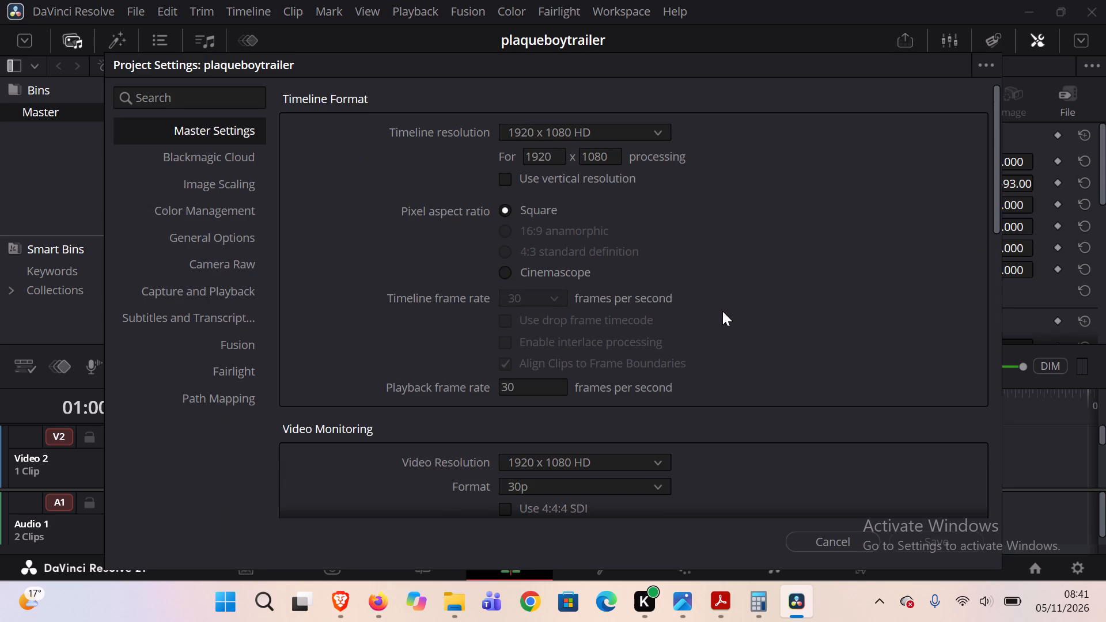
pyautogui.scroll(-2, 722, 311)
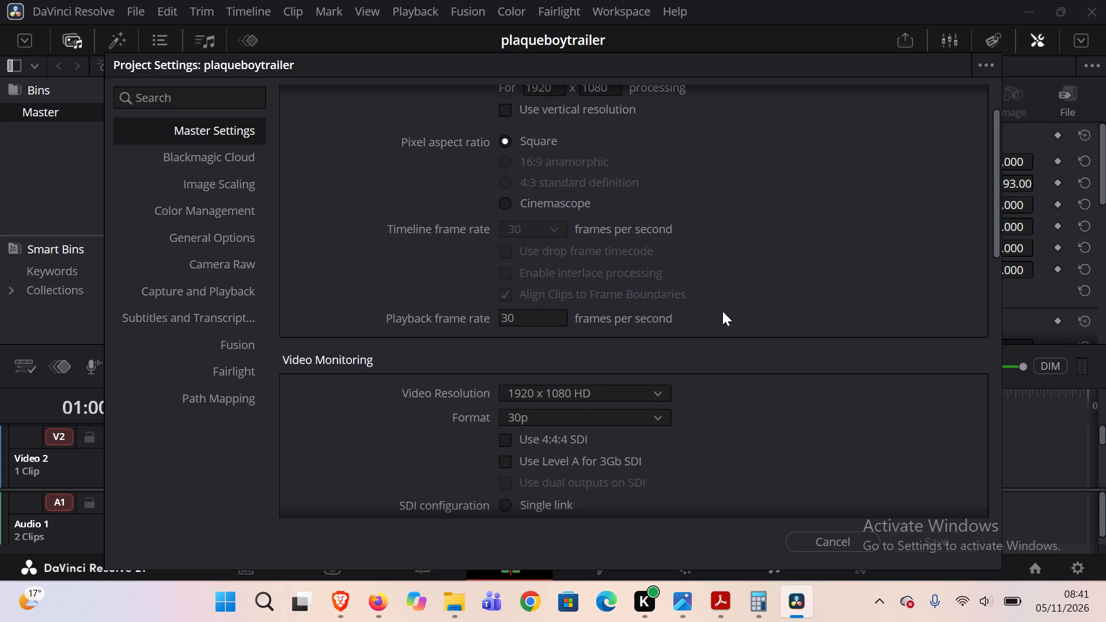
pyautogui.scroll(-2, 722, 311)
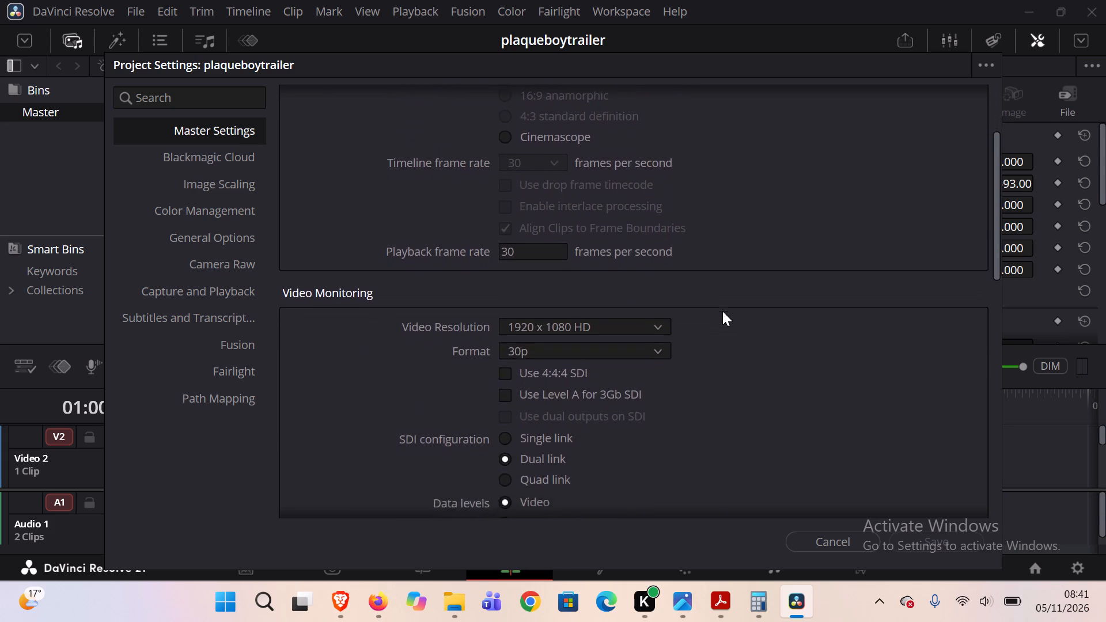
pyautogui.scroll(-1, 722, 311)
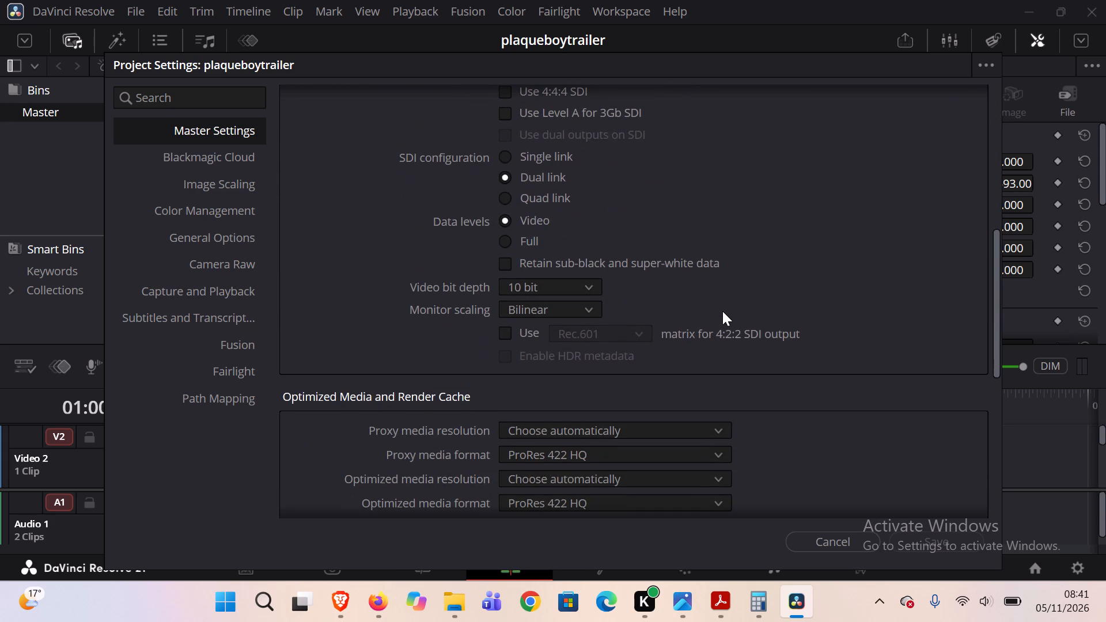
pyautogui.click(835, 534)
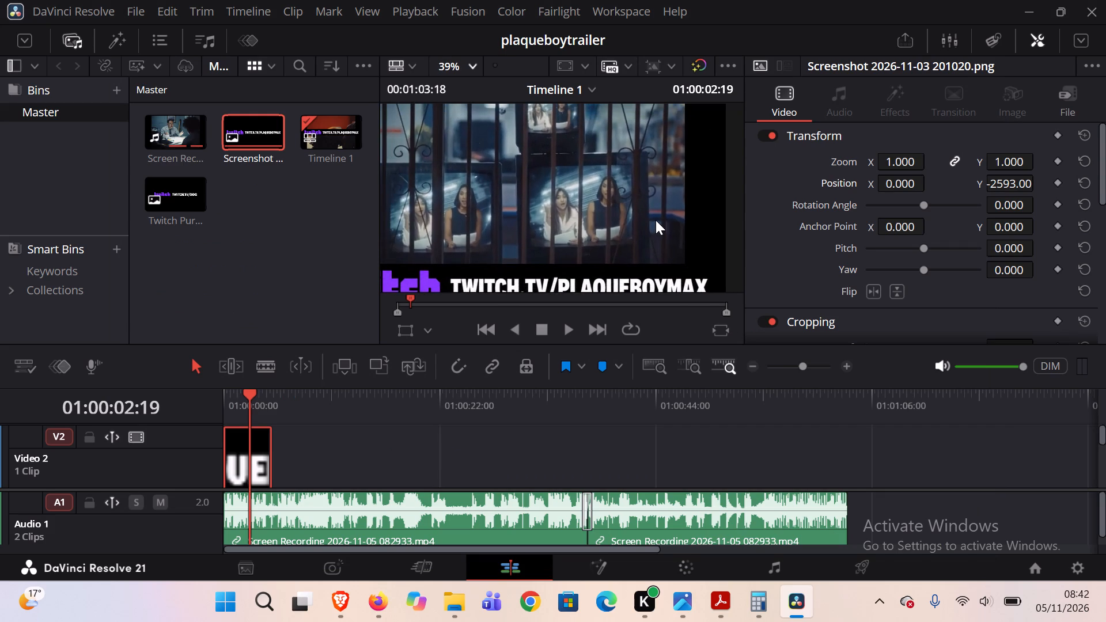
# Fit the picture in the timeline viewer and set the banner clip's linked X and Y Zoom to 0.8.
pyautogui.keyDown('ctrl'); pyautogui.scroll(-3, 656, 220); pyautogui.keyUp('ctrl')
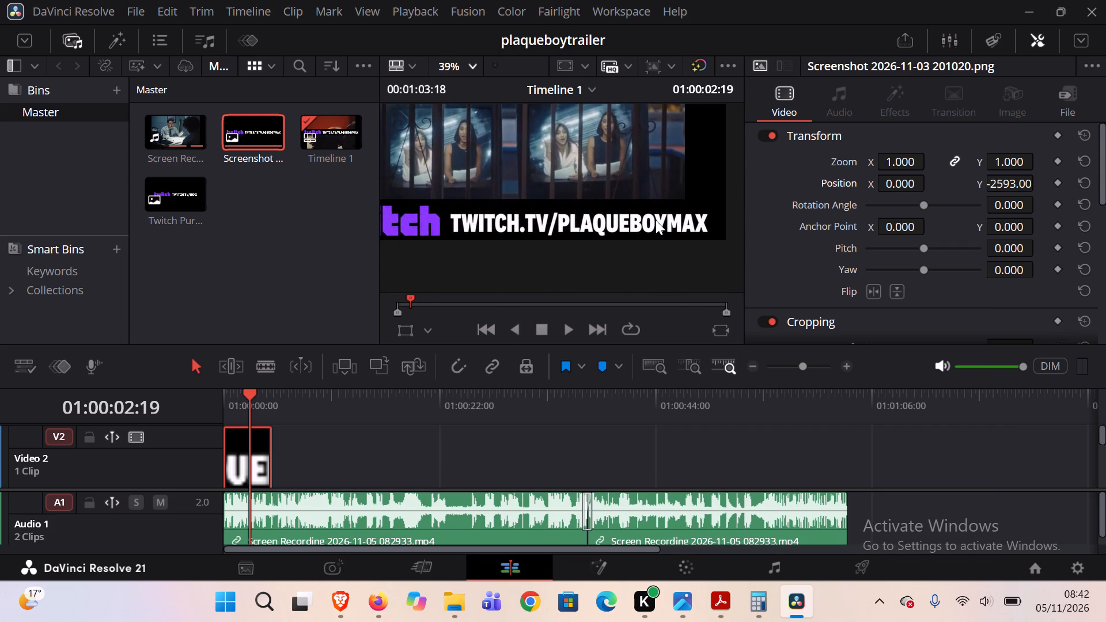
pyautogui.keyDown('ctrl'); pyautogui.scroll(-2, 656, 220); pyautogui.keyUp('ctrl')
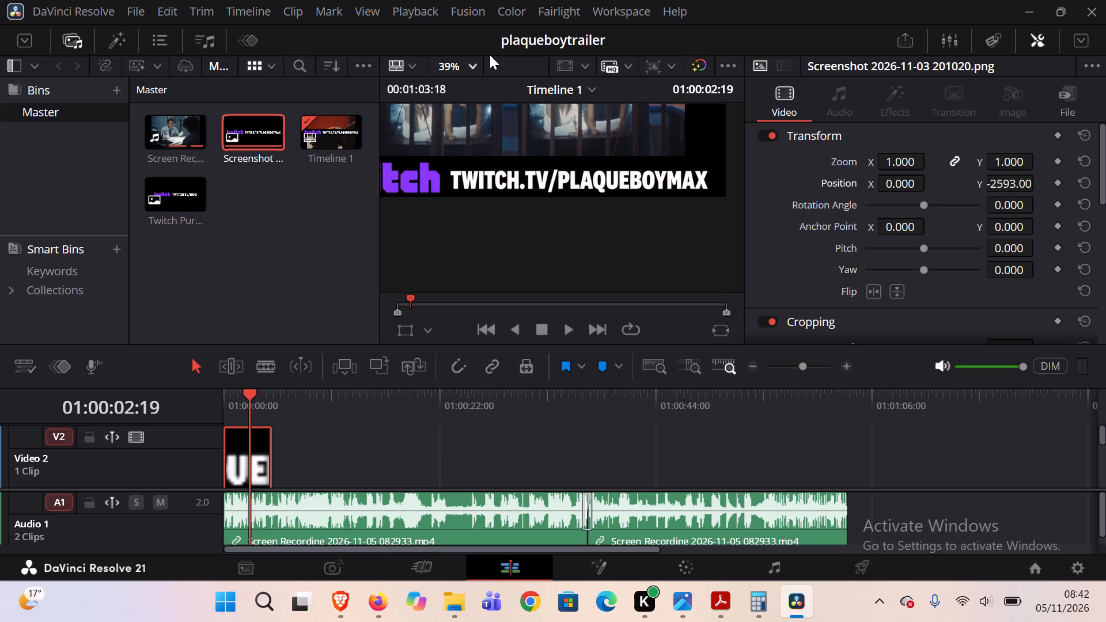
pyautogui.click(469, 69)
pyautogui.click(478, 93)
pyautogui.click(907, 161)
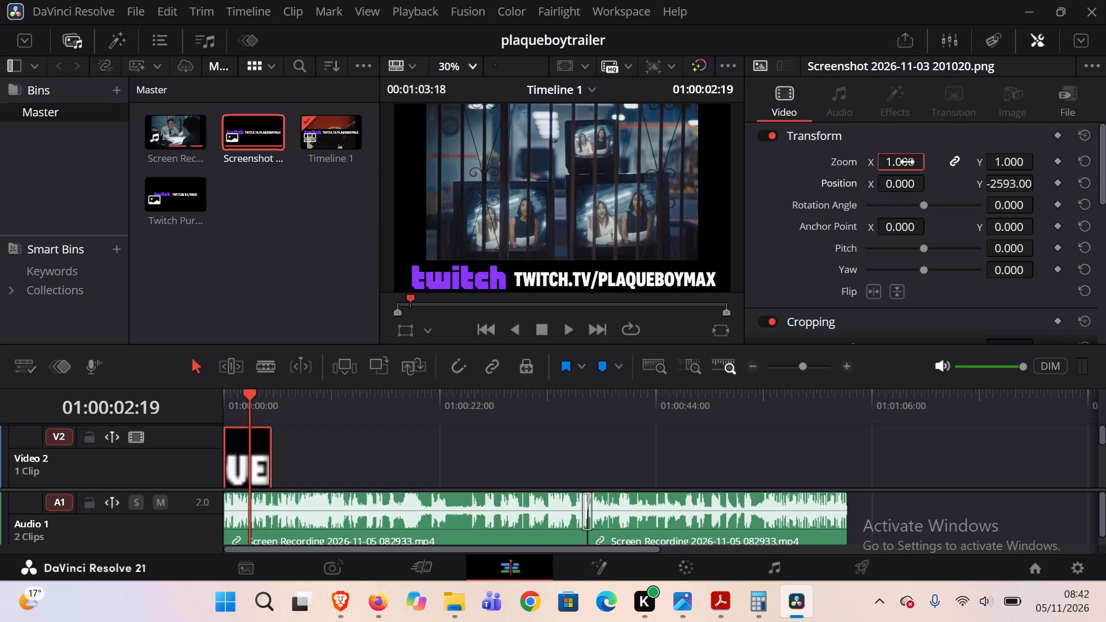
pyautogui.write('0.')
pyautogui.press('8')
pyautogui.press('Return')
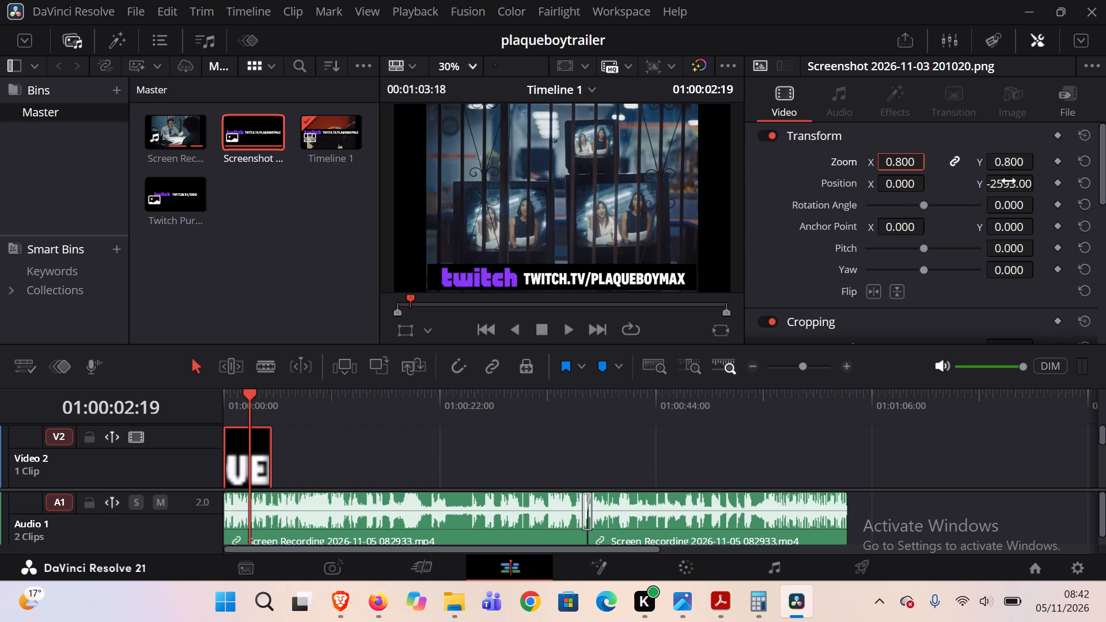
# Lower the scaled banner slightly to align with the frame's bottom edge, with Position Y about -2688.
pyautogui.moveTo(1009, 181); pyautogui.dragTo(966, 198)
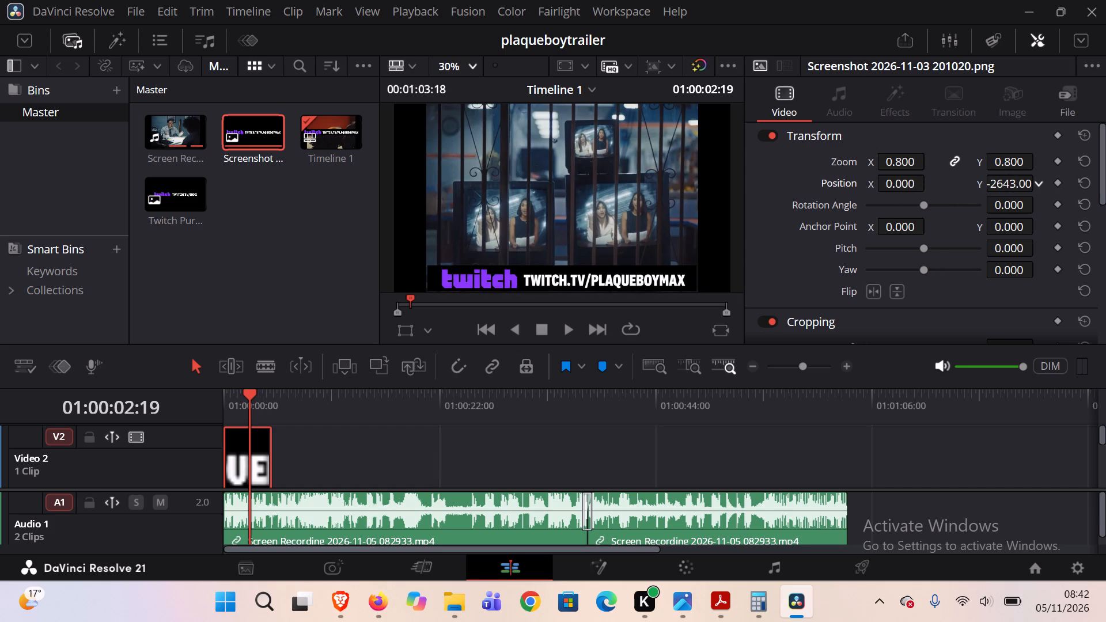
pyautogui.moveTo(966, 198); pyautogui.dragTo(951, 203)
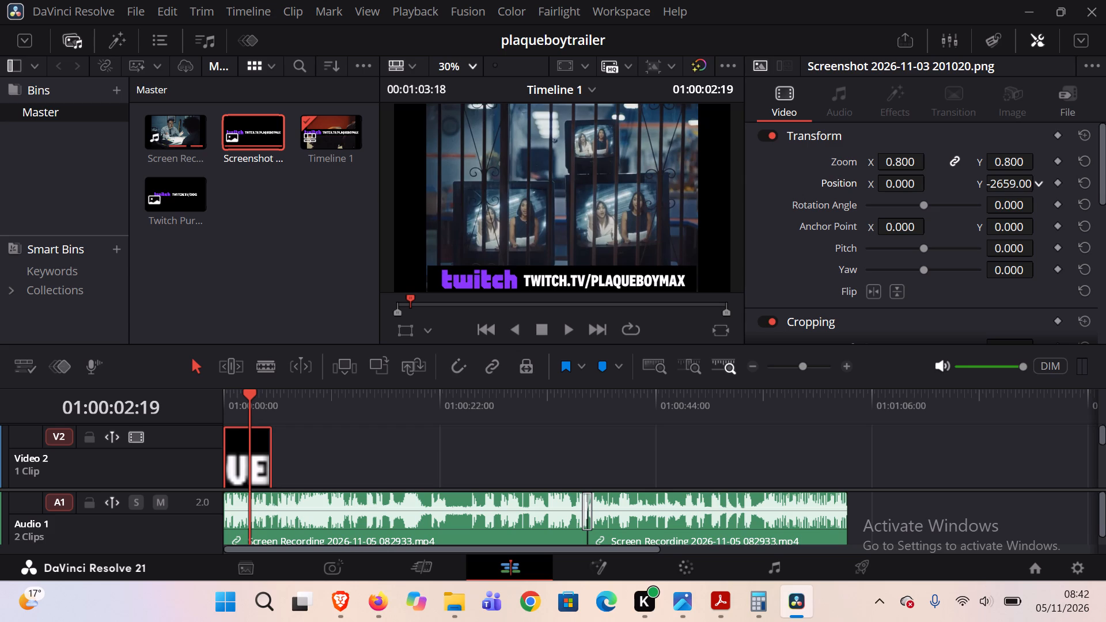
pyautogui.moveTo(951, 203); pyautogui.dragTo(927, 218)
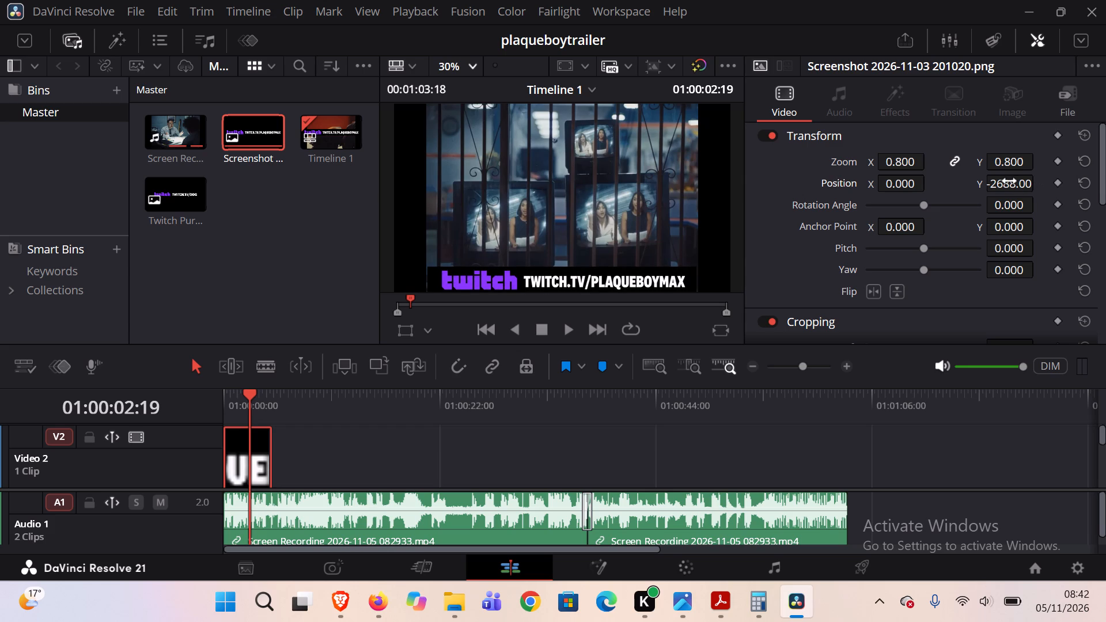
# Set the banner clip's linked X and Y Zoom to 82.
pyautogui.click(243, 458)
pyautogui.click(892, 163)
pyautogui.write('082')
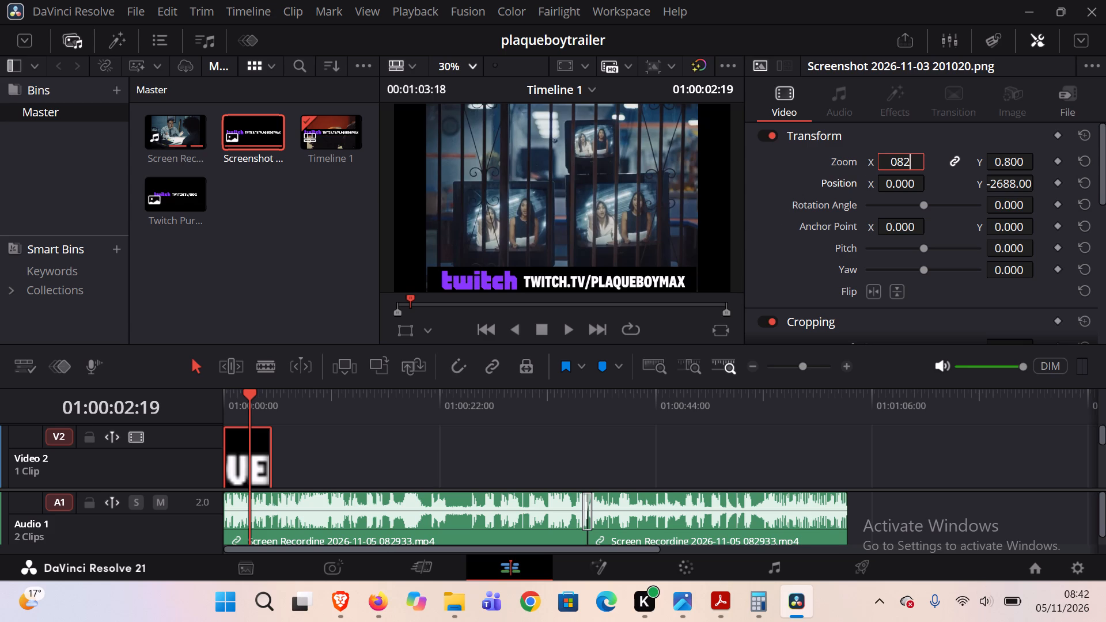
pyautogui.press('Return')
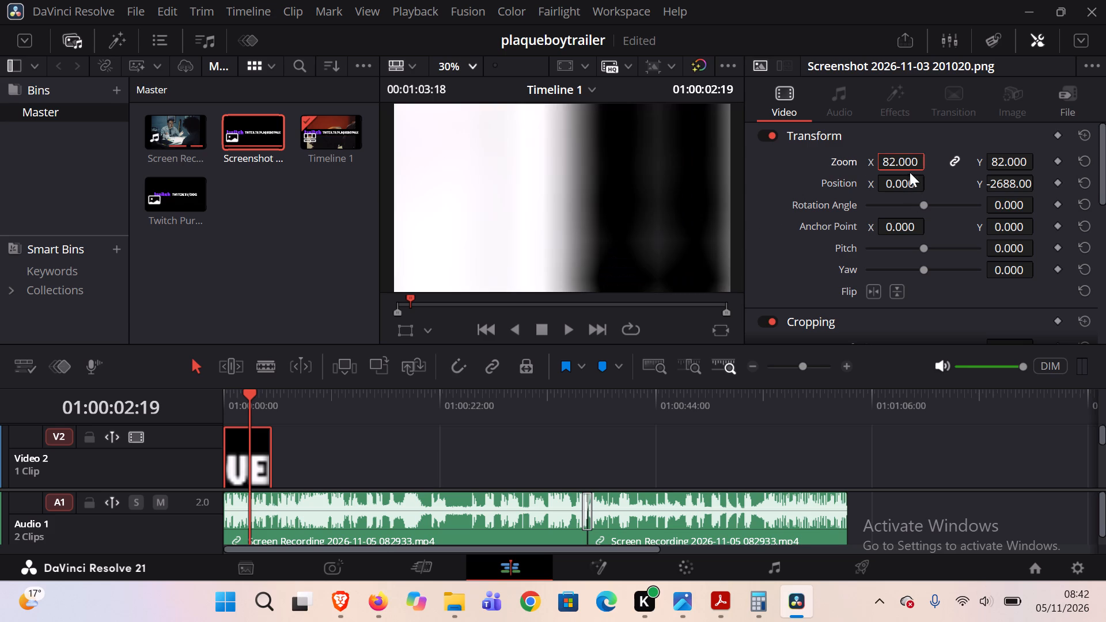
# Set the banner clip's linked X and Y Zoom to 0.82.
pyautogui.click(907, 163)
pyautogui.press('BackSpace')
pyautogui.press('0')
pyautogui.press('.')
pyautogui.write('82')
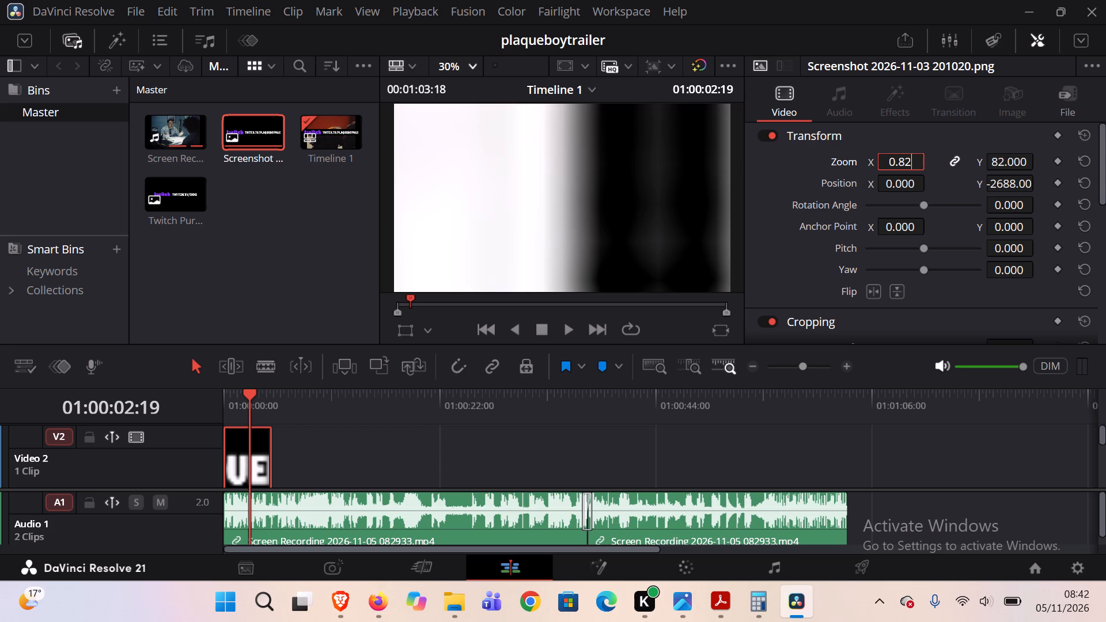
pyautogui.press('Return')
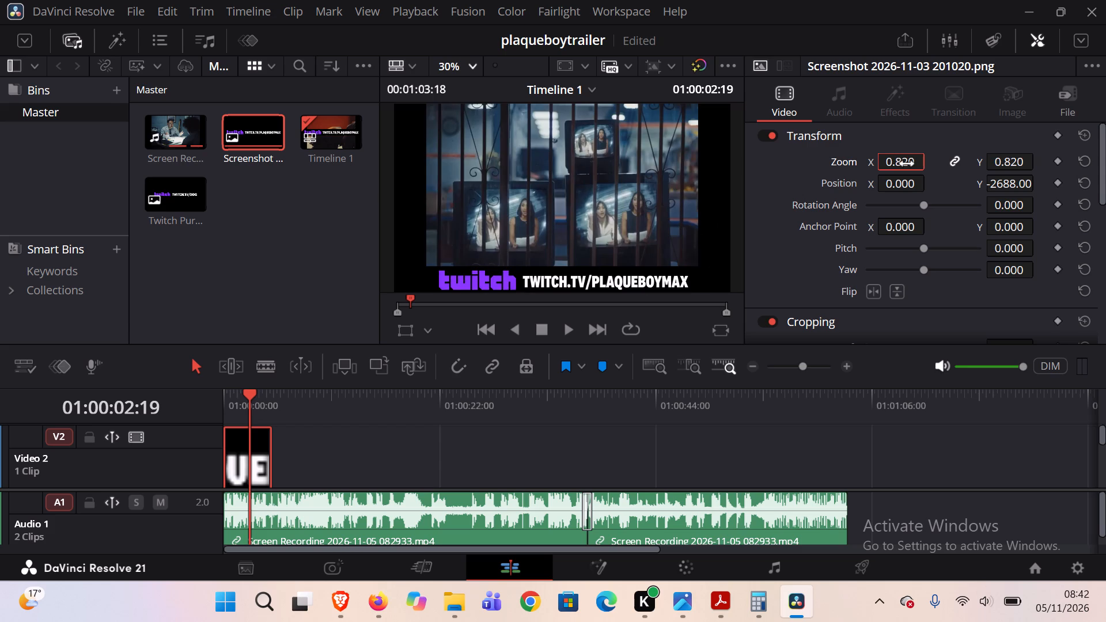
# Copy the banner clip and paste 12 copies end to end on Video 2, starting right after the original, to cover the whole trailer.
pyautogui.click(234, 448)
pyautogui.hotkey('ctrl', 'c')
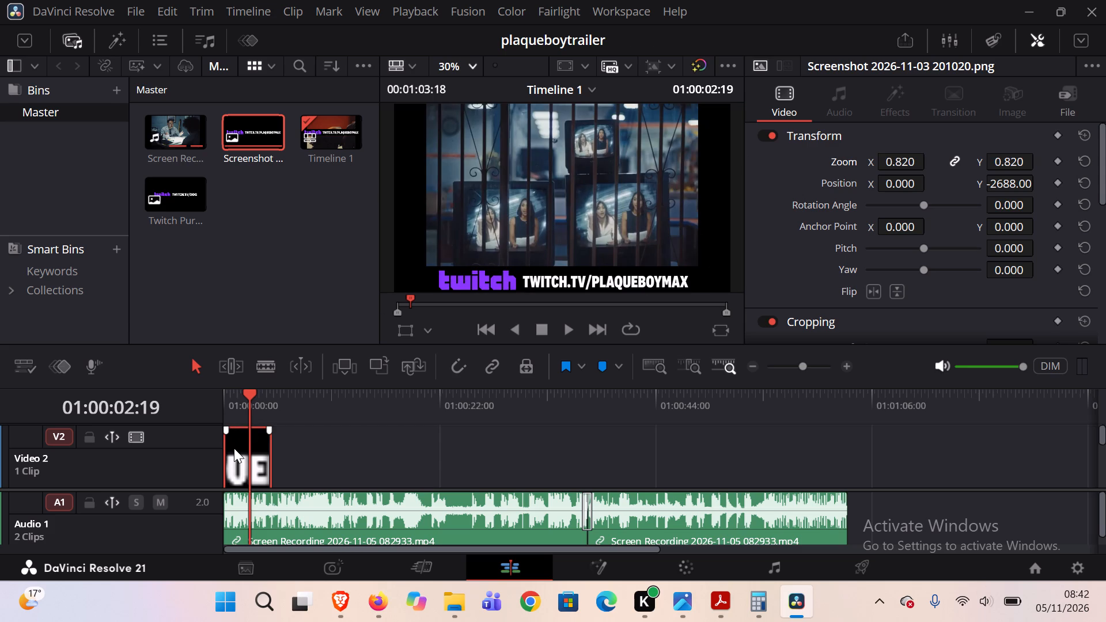
pyautogui.moveTo(245, 397); pyautogui.dragTo(264, 402)
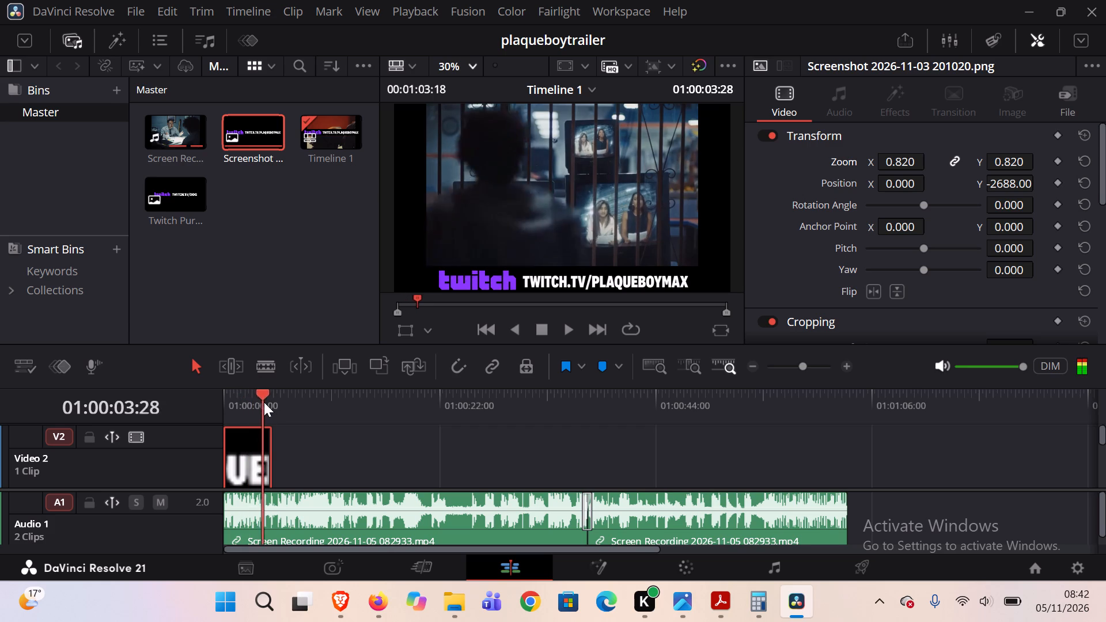
pyautogui.moveTo(264, 402); pyautogui.dragTo(271, 404)
pyautogui.hotkey('ctrl', 'v')
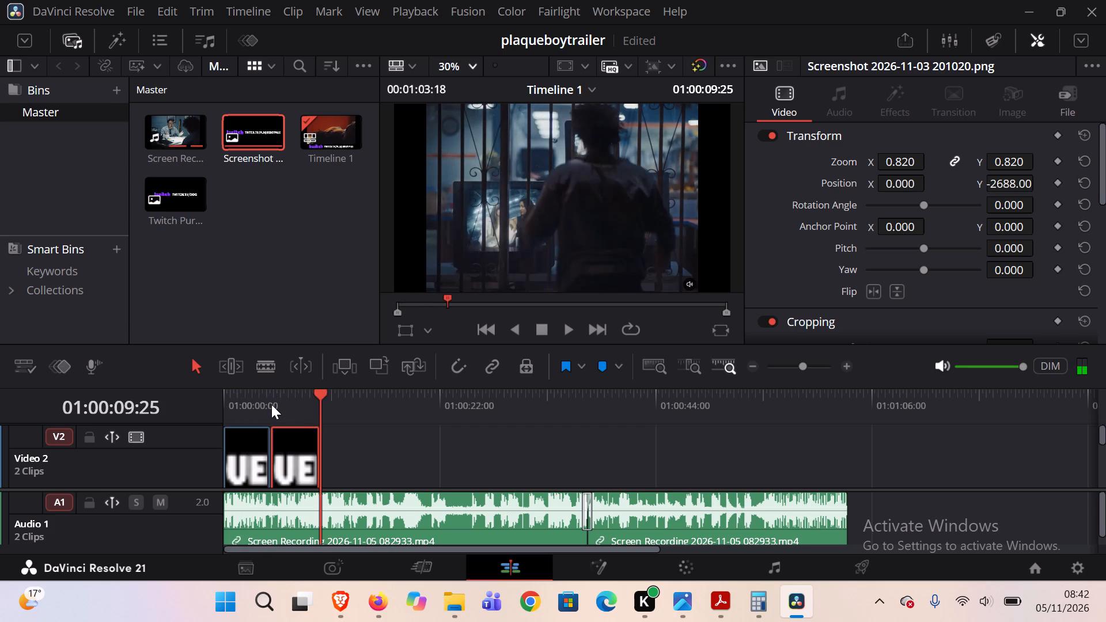
pyautogui.hotkey('ctrl', 'v')
pyautogui.hotkey('ctrl', 'v')
pyautogui.hotkey('ctrl', 'v')
pyautogui.hotkey('ctrl', 'v')
pyautogui.hotkey('ctrl', 'v')
pyautogui.hotkey('ctrl', 'v')
pyautogui.hotkey('ctrl', 'v')
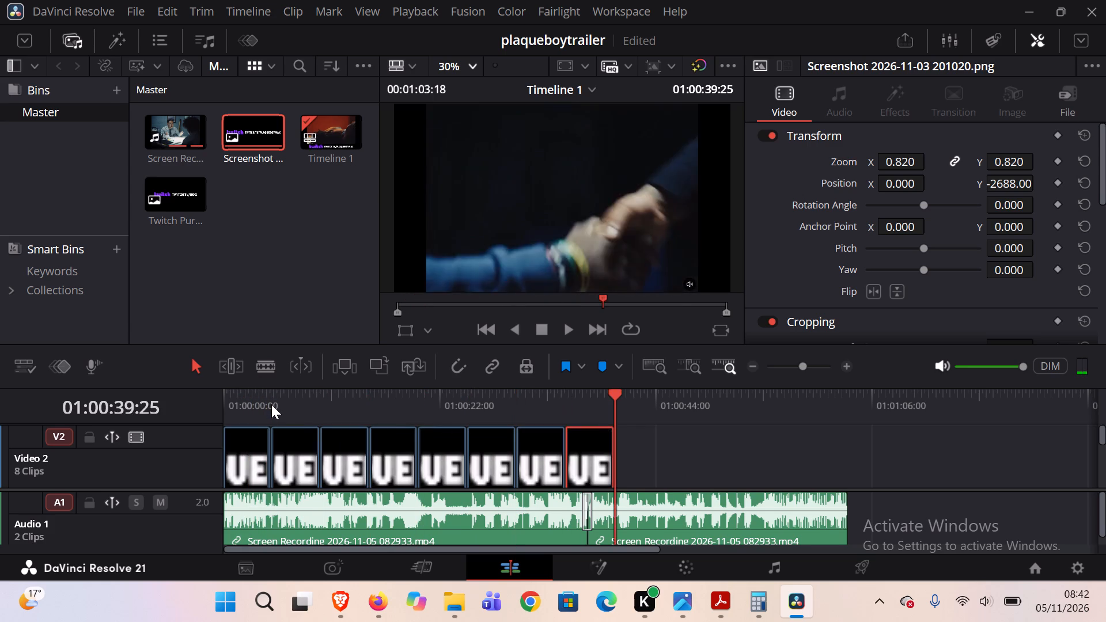
pyautogui.hotkey('ctrl', 'v')
pyautogui.hotkey('ctrl', 'v')
pyautogui.hotkey('ctrl', 'v')
pyautogui.hotkey('ctrl', 'v')
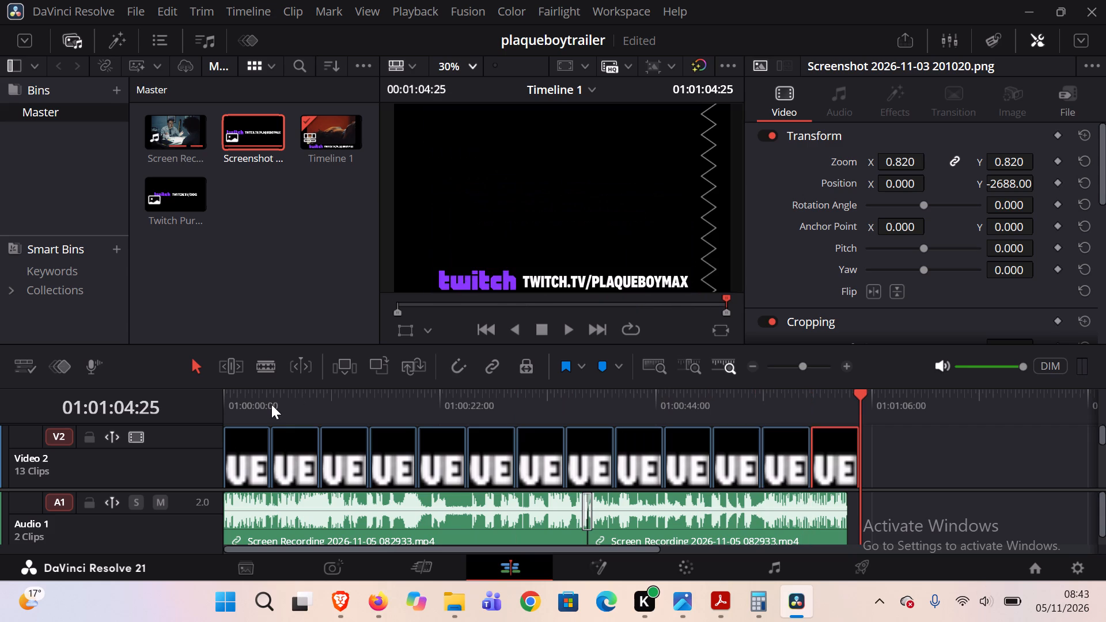
# Split the last banner copy at the trailer's end, 01:01:03:18, and delete the excess piece.
pyautogui.hscroll(1, 364, 379)
pyautogui.moveTo(866, 398); pyautogui.dragTo(859, 397)
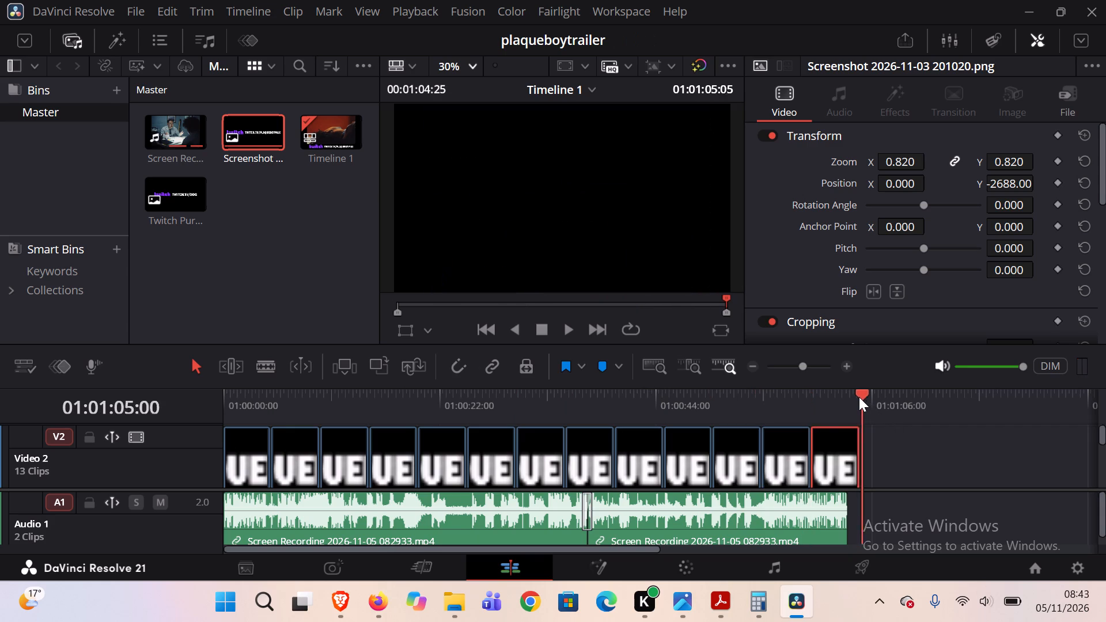
pyautogui.moveTo(859, 397); pyautogui.dragTo(849, 401)
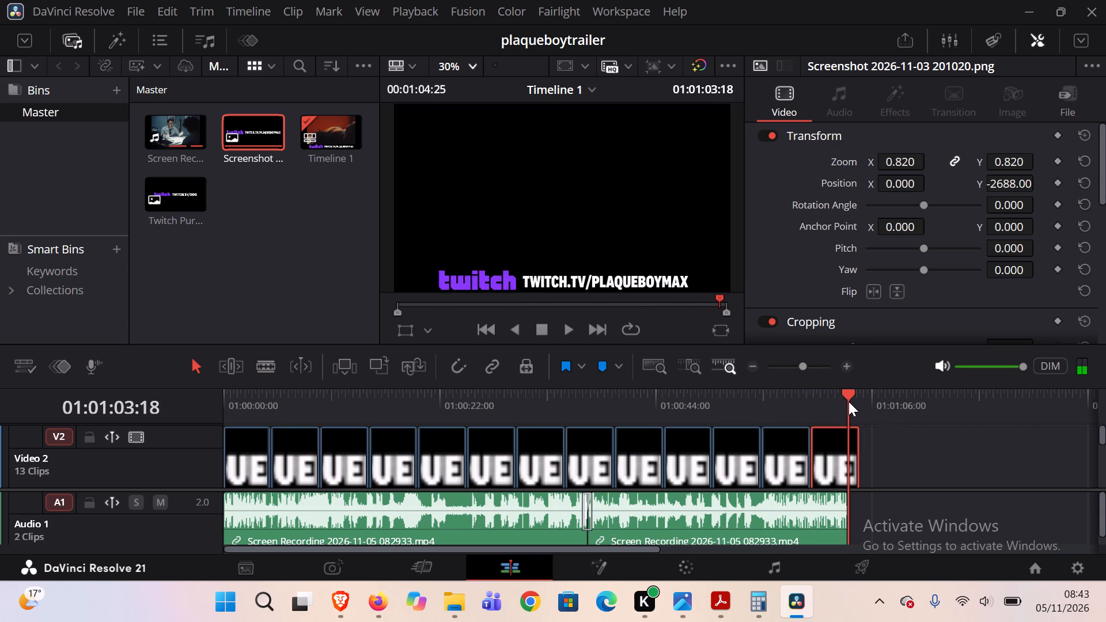
pyautogui.hotkey('ctrl', 'b')
pyautogui.click(851, 451)
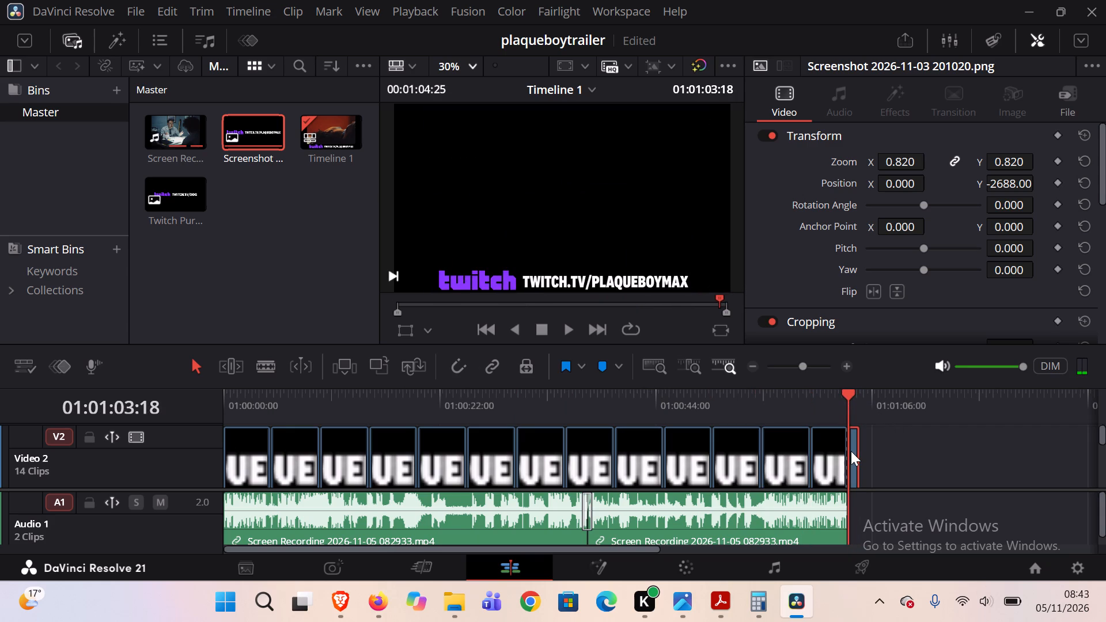
pyautogui.press('BackSpace')
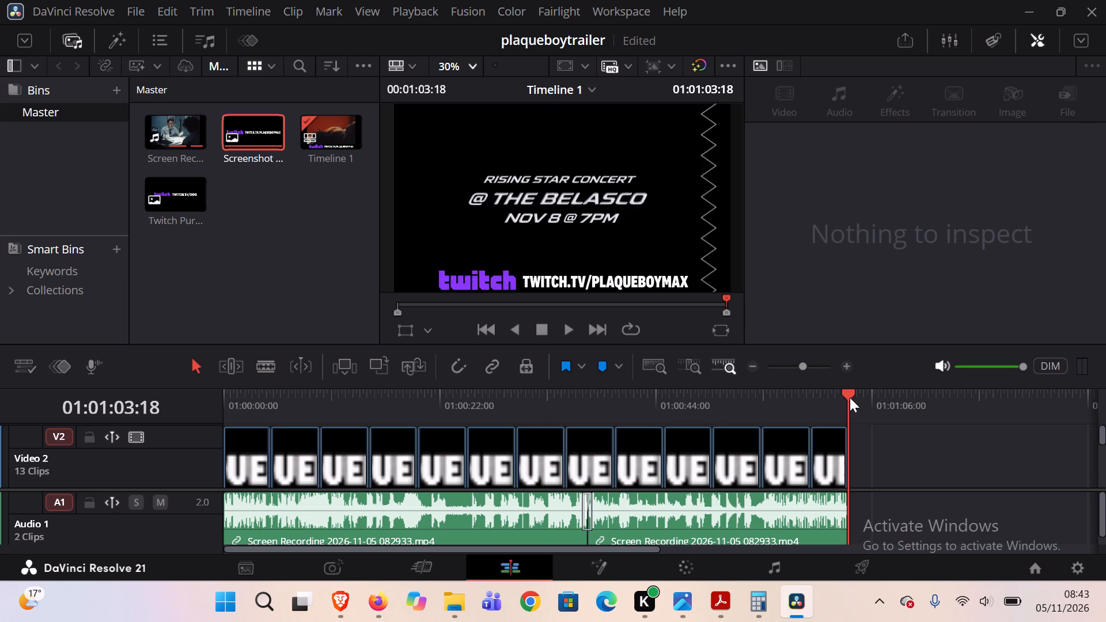
# Return the playhead to the timeline's start at 01:00:00:00 and bring the Video 1 track into view.
pyautogui.moveTo(849, 397); pyautogui.dragTo(210, 476)
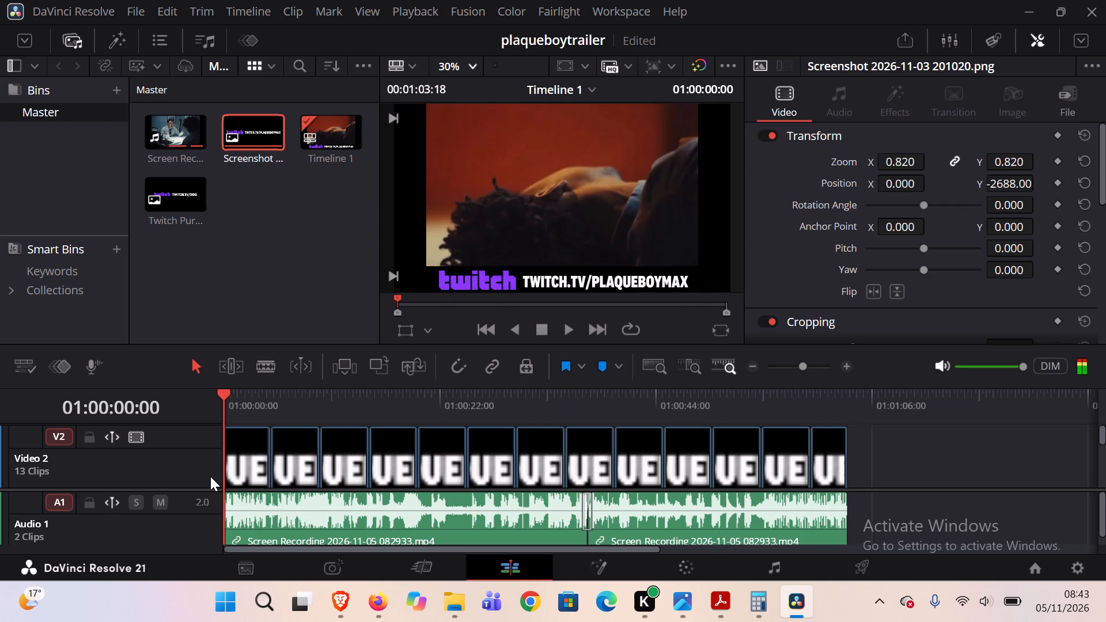
pyautogui.scroll(-1, 897, 453)
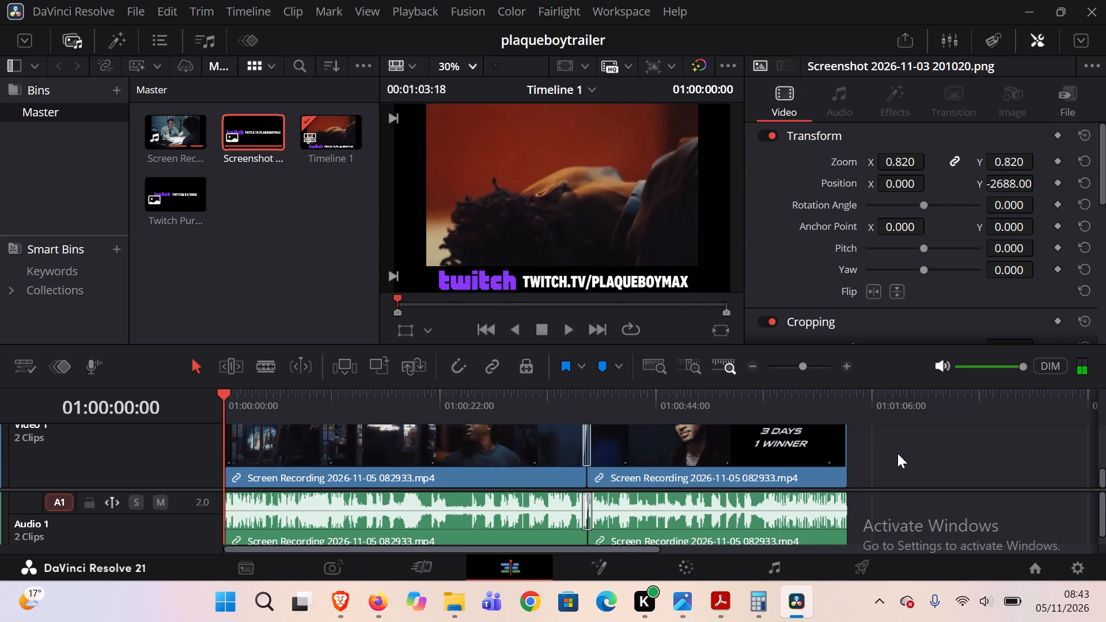
pyautogui.scroll(-1, 897, 453)
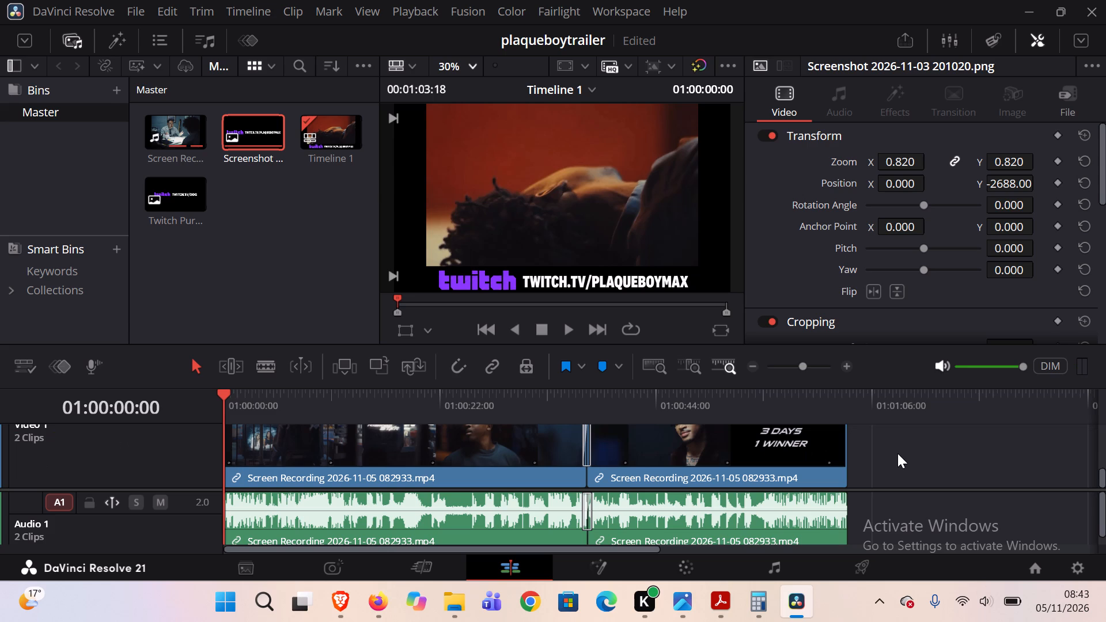
# Switch to Brave and copy "PlaqueBoyMax dropped the trailer for his new “Rising Star” event" from the PlaqueBoyMaxUpdates trailer post.
pyautogui.click(337, 594)
pyautogui.scroll(1, 502, 320)
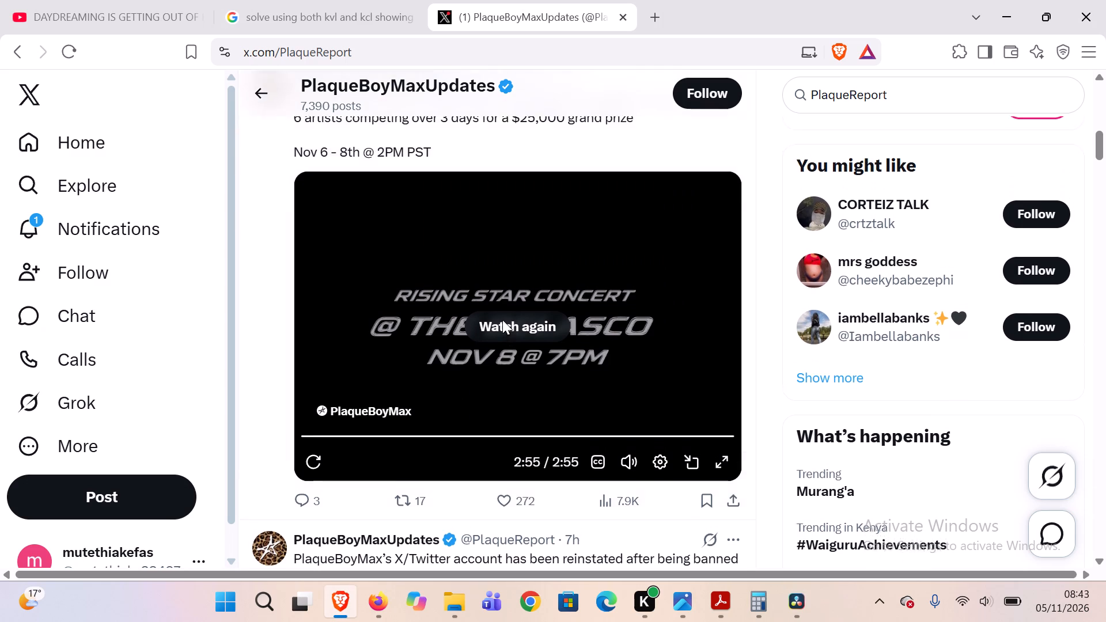
pyautogui.scroll(3, 502, 320)
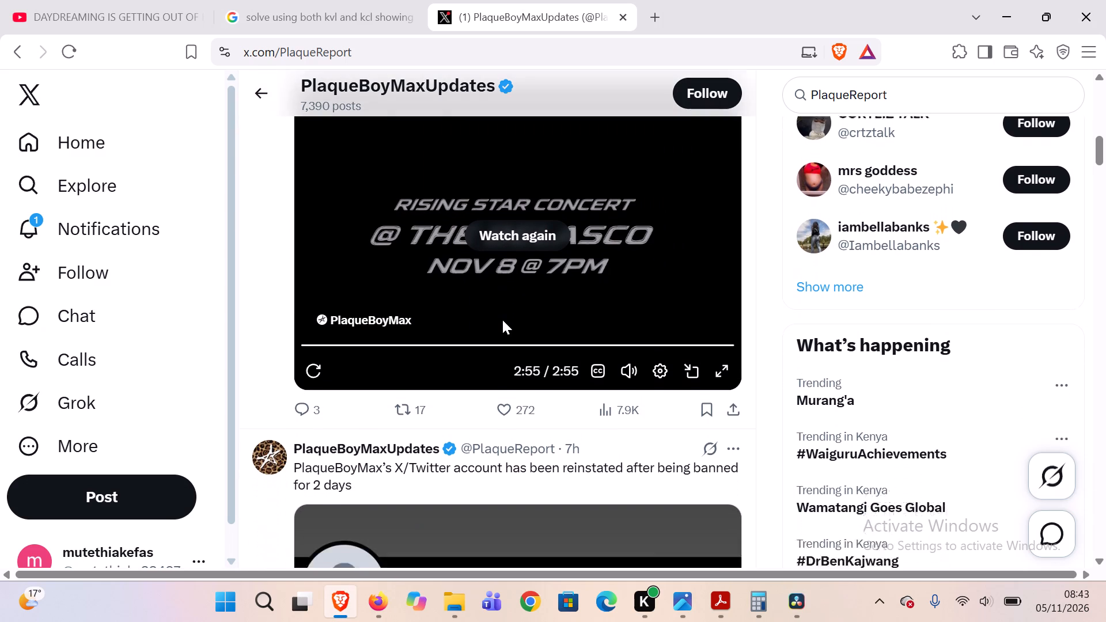
pyautogui.scroll(4, 502, 320)
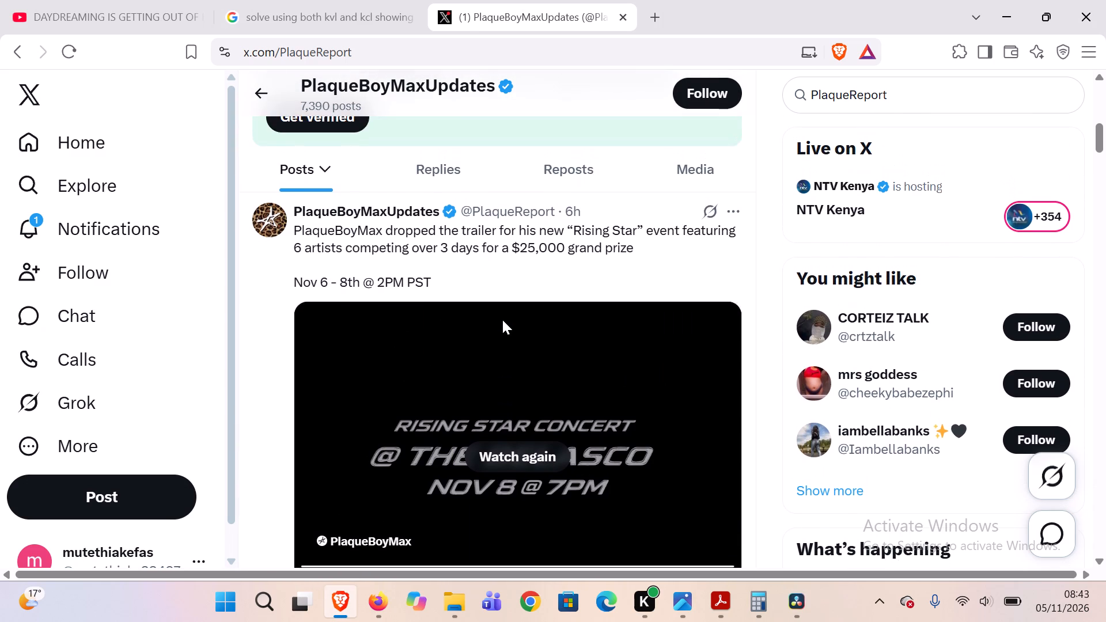
pyautogui.scroll(1, 502, 320)
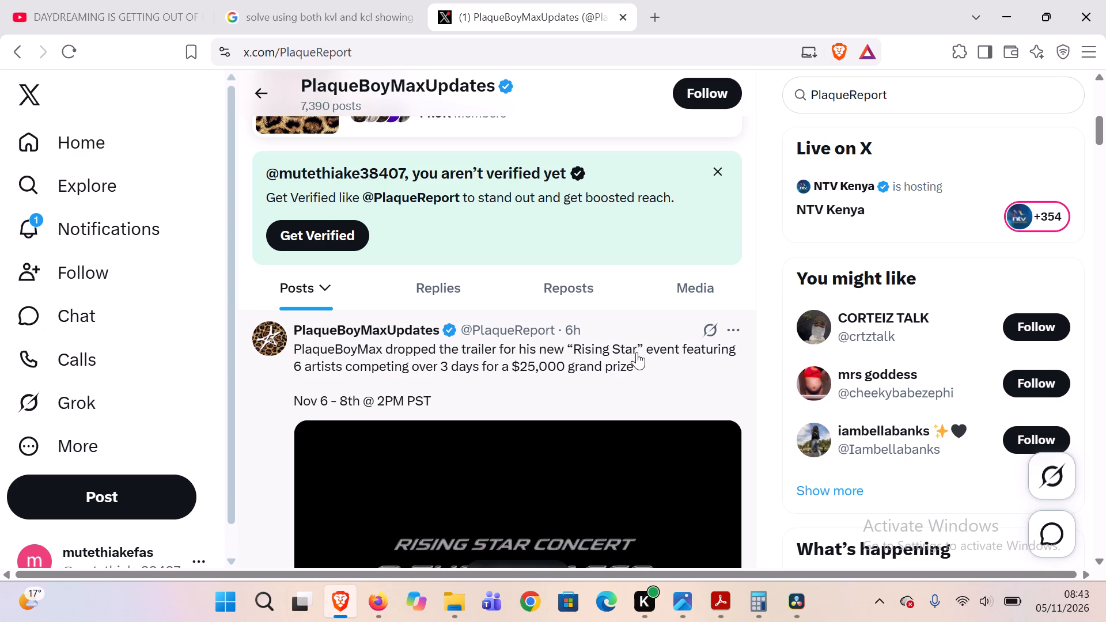
pyautogui.moveTo(643, 352); pyautogui.dragTo(641, 352)
pyautogui.moveTo(641, 352); pyautogui.dragTo(483, 356)
pyautogui.moveTo(640, 388); pyautogui.dragTo(669, 350)
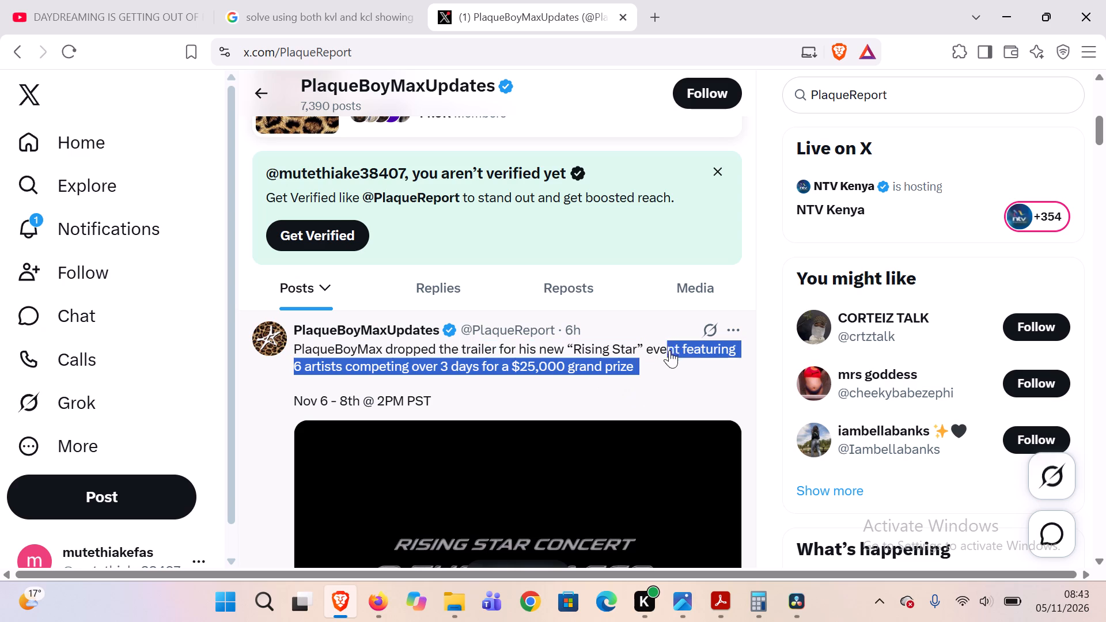
pyautogui.moveTo(669, 350); pyautogui.dragTo(680, 354)
pyautogui.click(680, 354)
pyautogui.moveTo(680, 355); pyautogui.dragTo(298, 342)
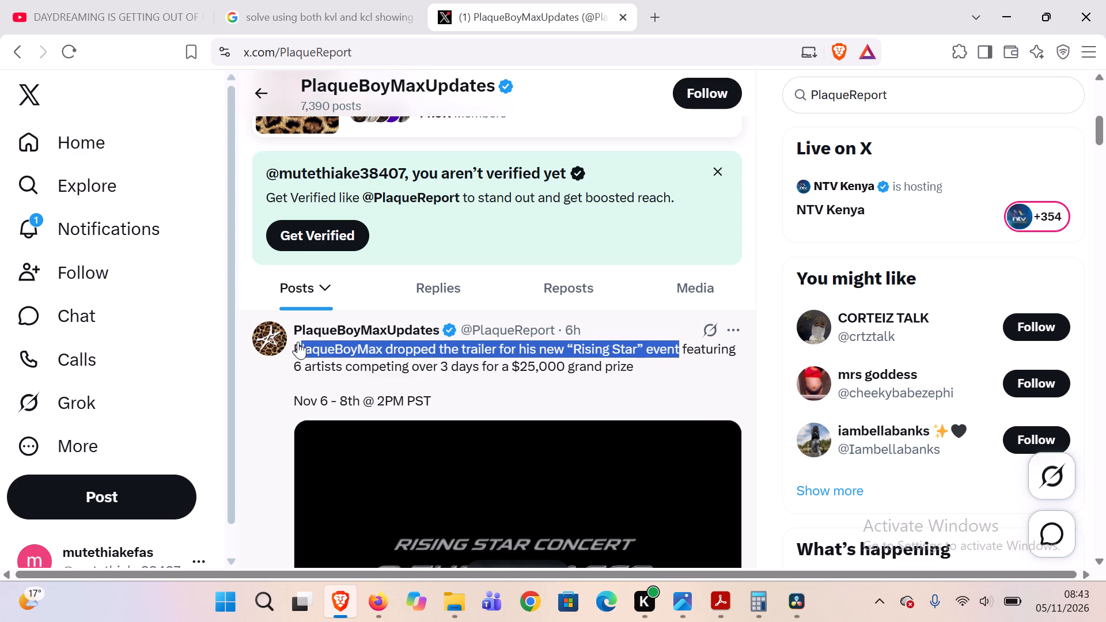
pyautogui.moveTo(298, 342); pyautogui.dragTo(291, 351)
pyautogui.hotkey('ctrl', 'c')
# Switch back to DaVinci Resolve and select the first screen recording clip on Video 1.
pyautogui.click(787, 600)
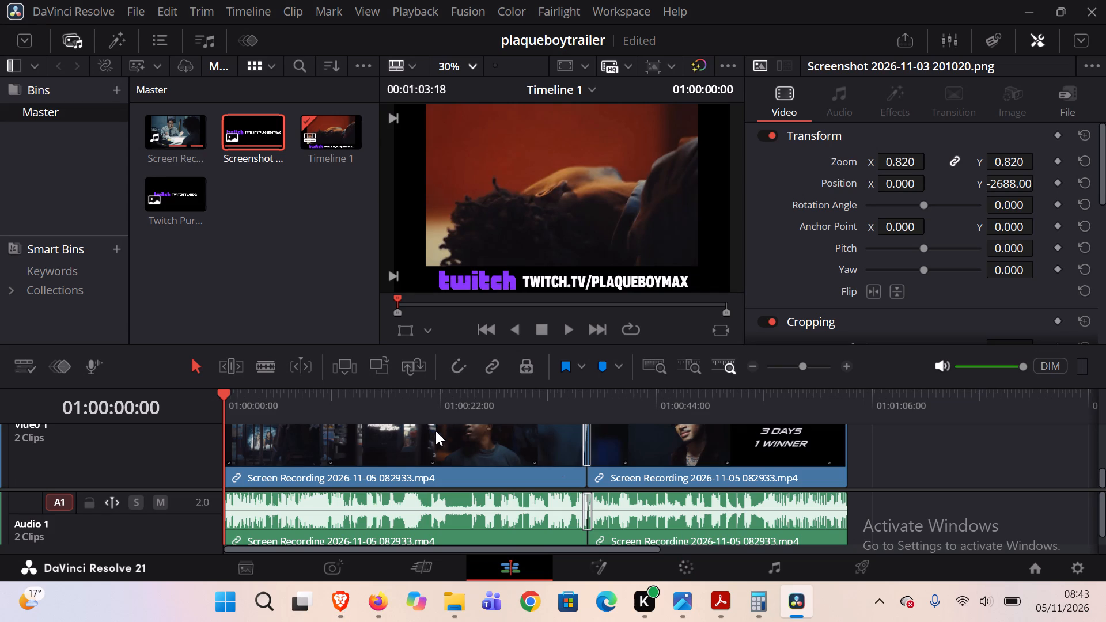
pyautogui.scroll(1, 412, 446)
pyautogui.scroll(-1, 412, 446)
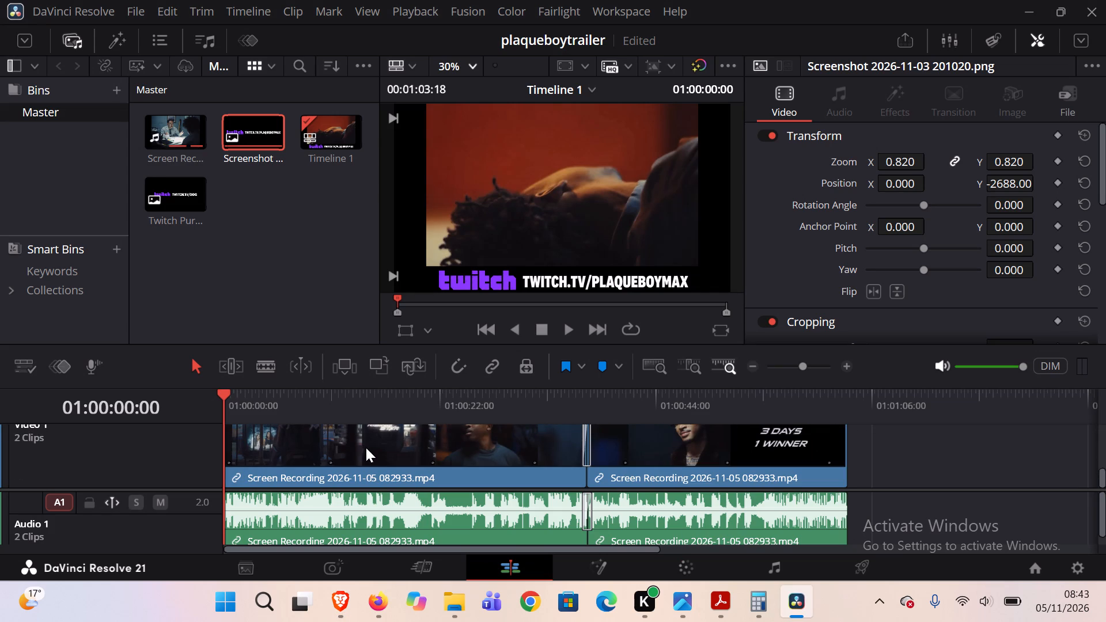
pyautogui.click(365, 447)
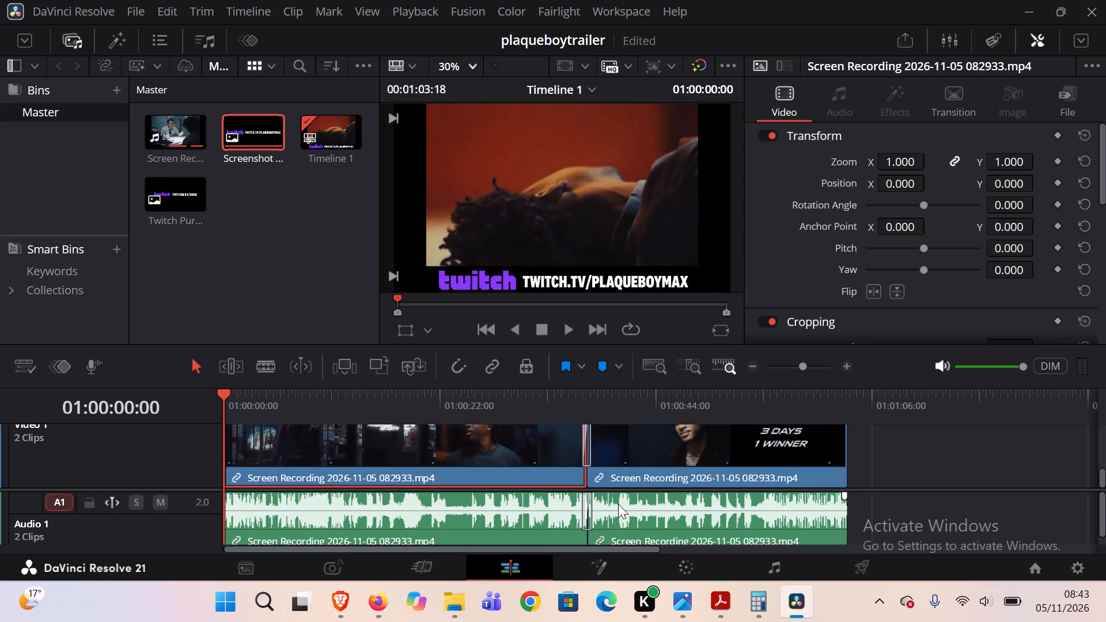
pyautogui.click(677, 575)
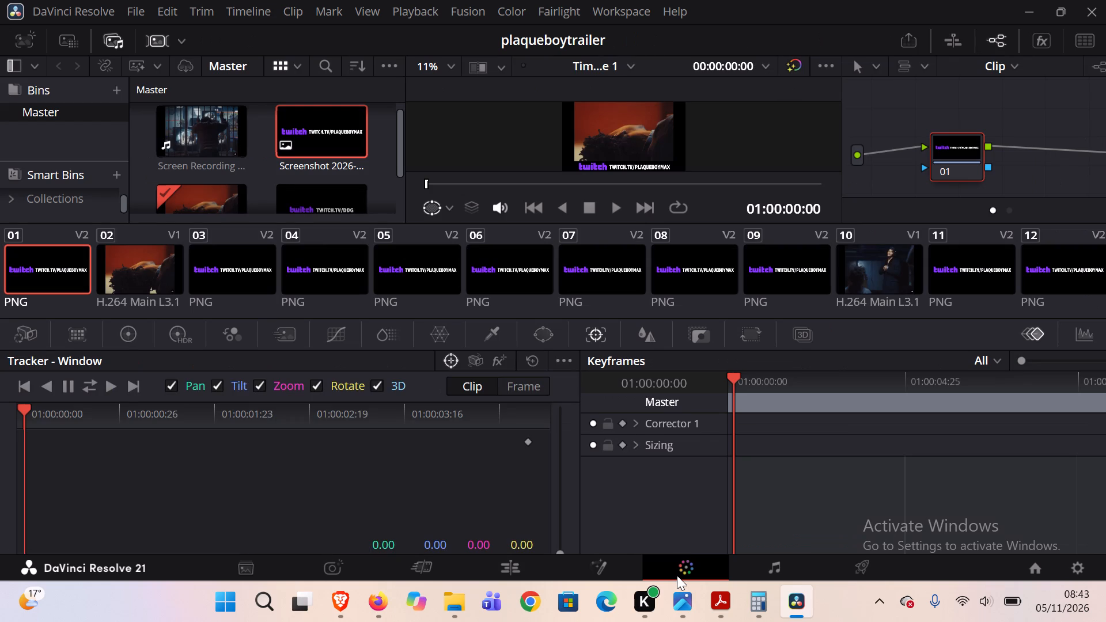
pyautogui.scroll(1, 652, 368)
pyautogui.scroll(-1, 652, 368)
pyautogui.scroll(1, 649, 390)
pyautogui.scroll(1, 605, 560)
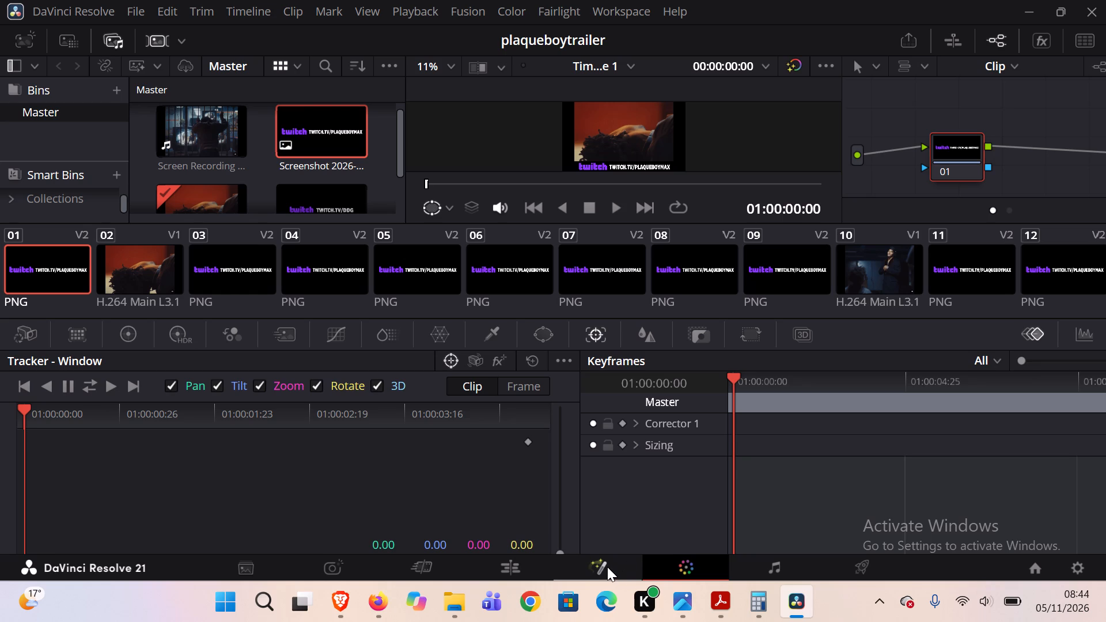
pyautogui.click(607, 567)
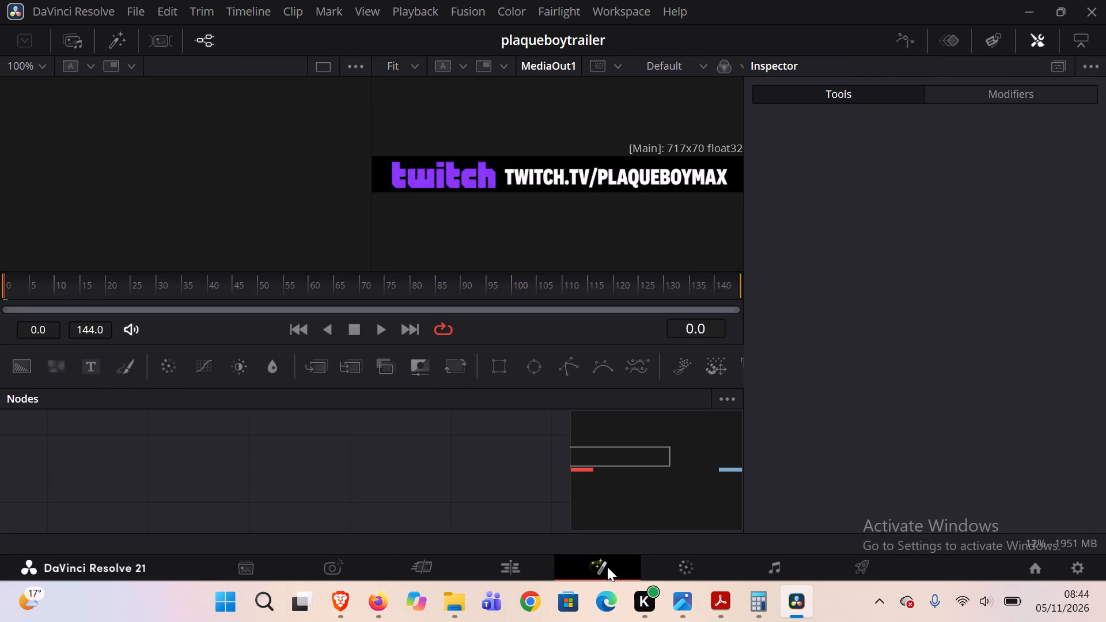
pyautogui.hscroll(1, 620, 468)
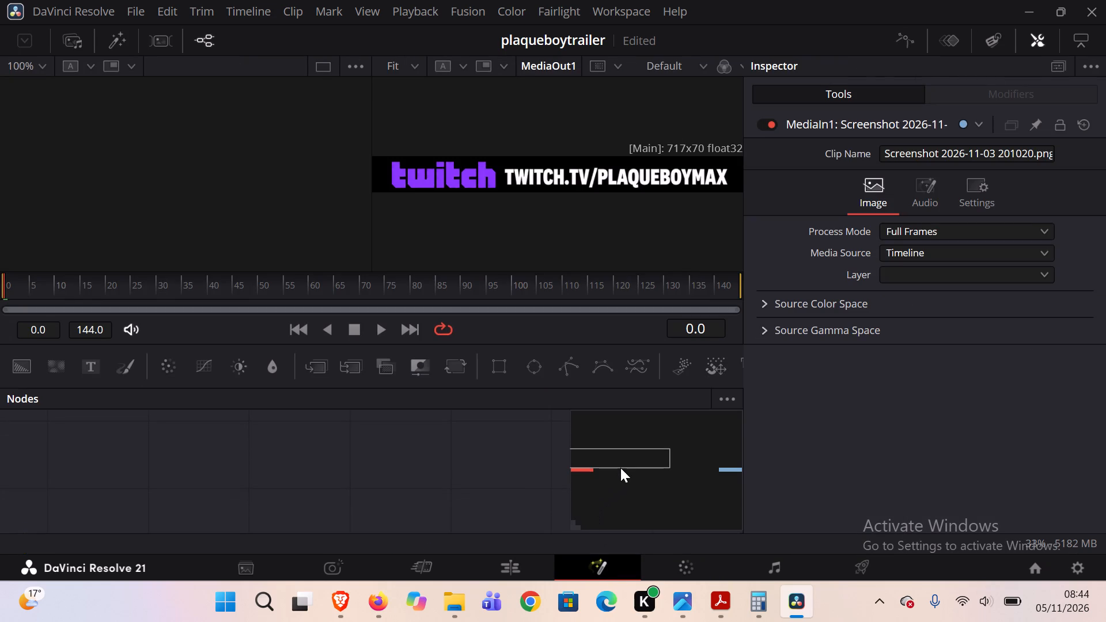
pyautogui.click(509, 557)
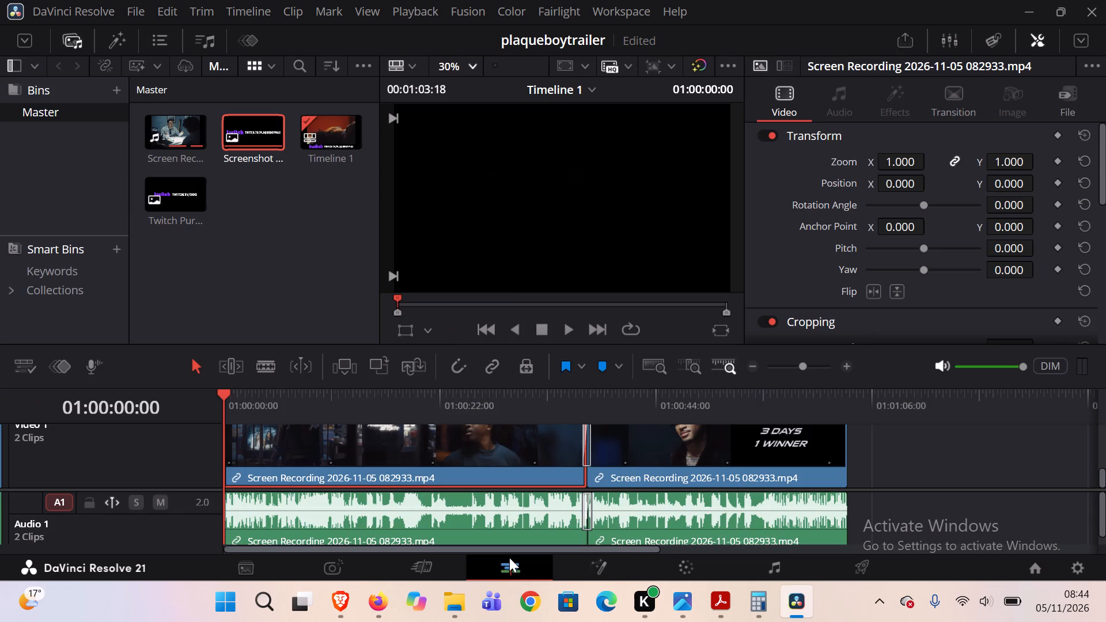
# Delete the first banner copy at the start of the Video 2 track.
pyautogui.scroll(2, 411, 461)
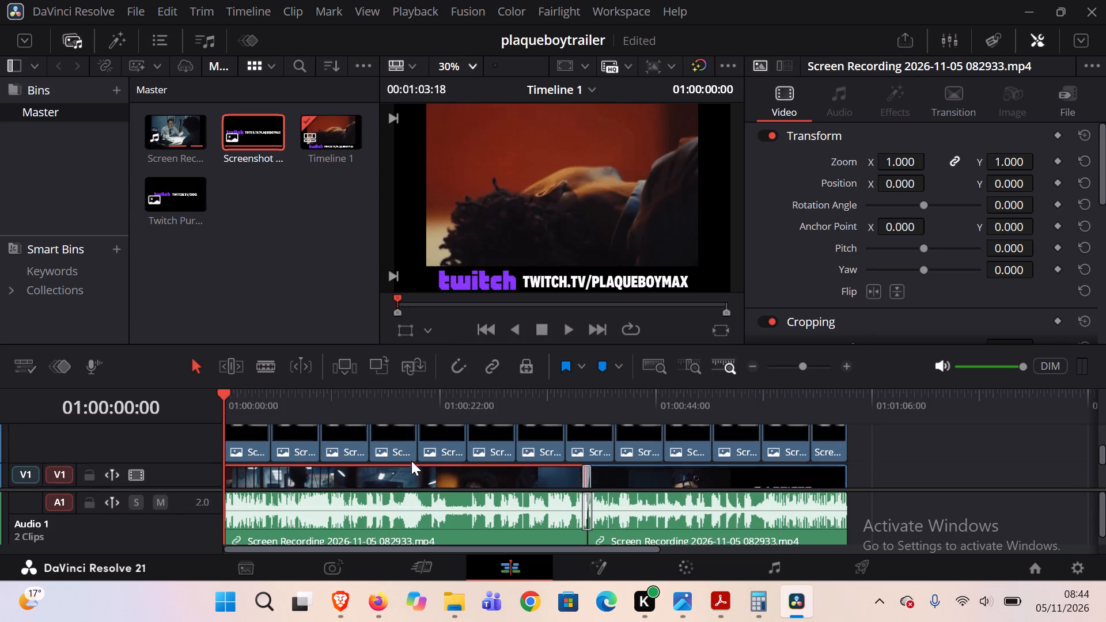
pyautogui.scroll(2, 411, 461)
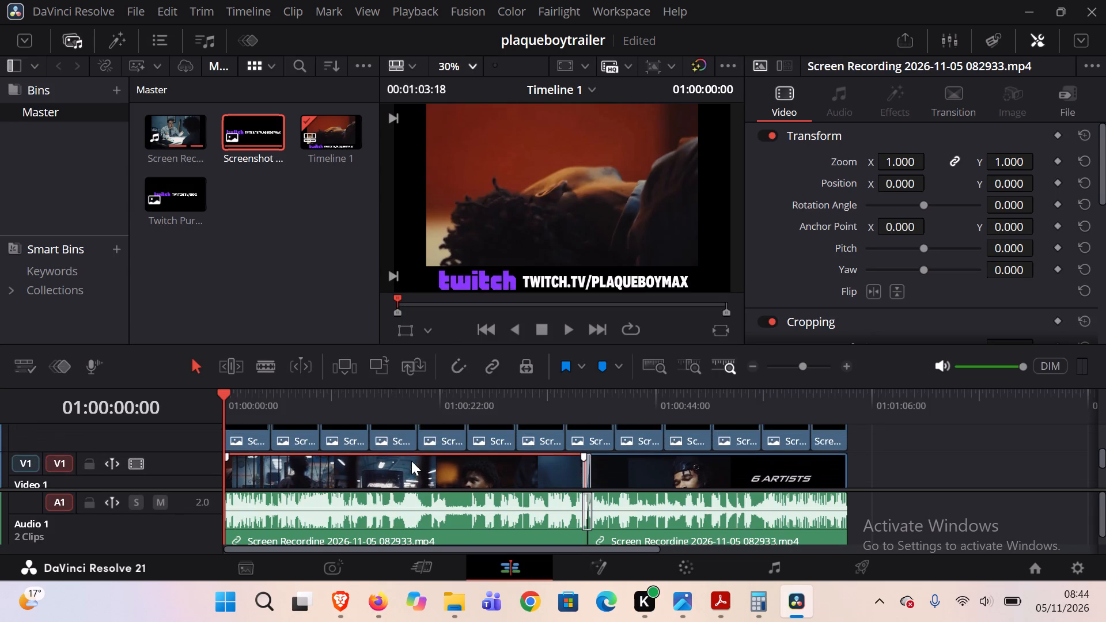
pyautogui.scroll(1, 411, 461)
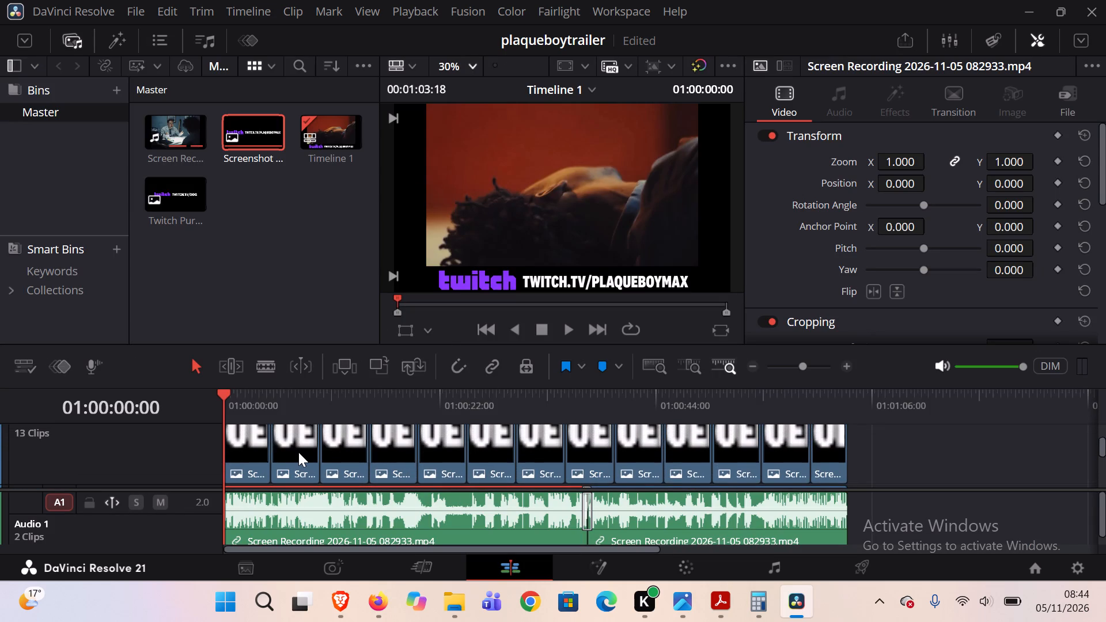
pyautogui.click(252, 446)
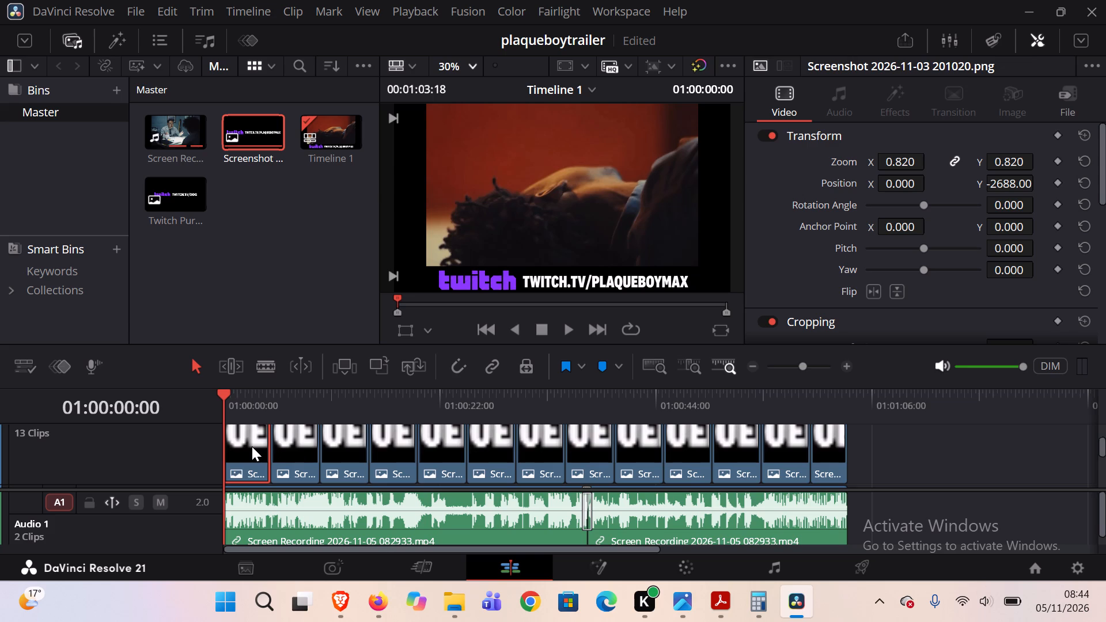
pyautogui.press('BackSpace')
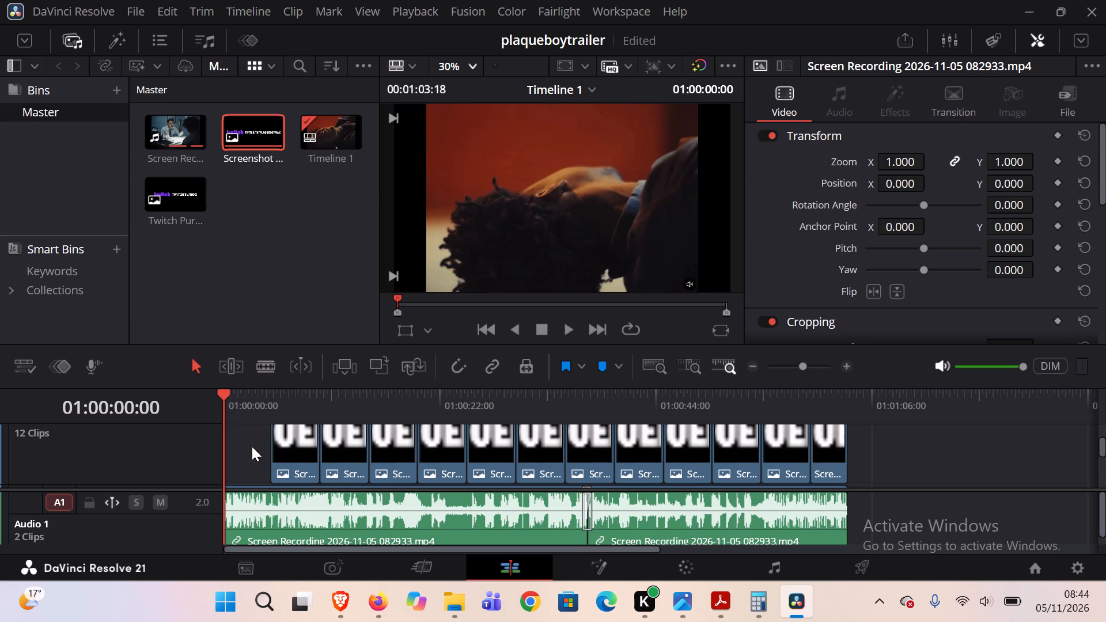
# Move the playhead to 01:00:04:22 and delete the banner copy that starts there on Video 2.
pyautogui.click(226, 392)
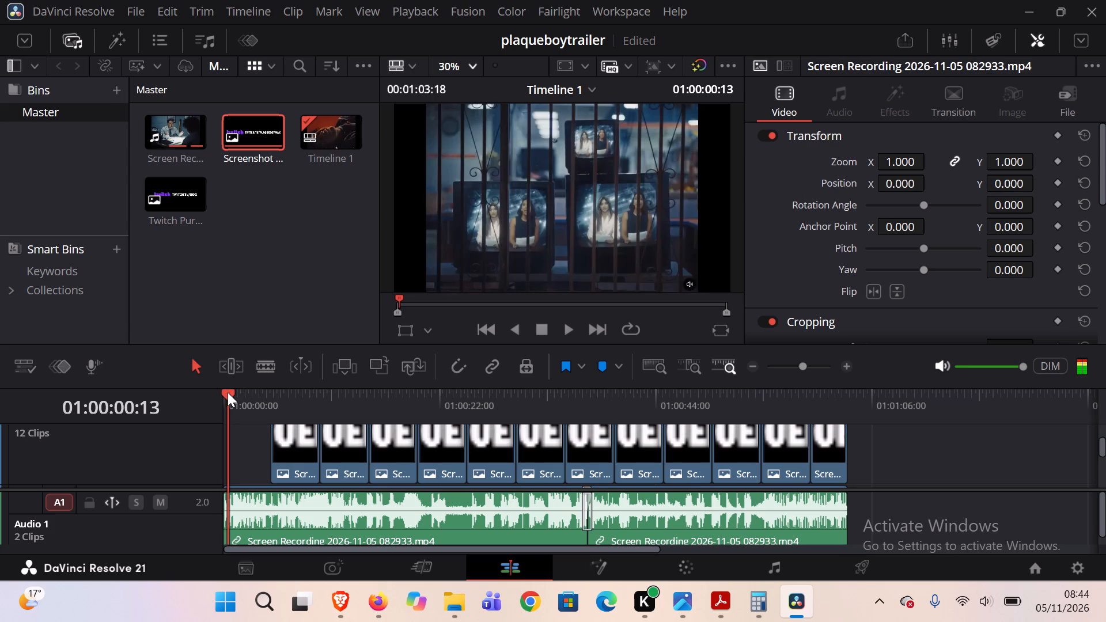
pyautogui.moveTo(228, 392); pyautogui.dragTo(270, 404)
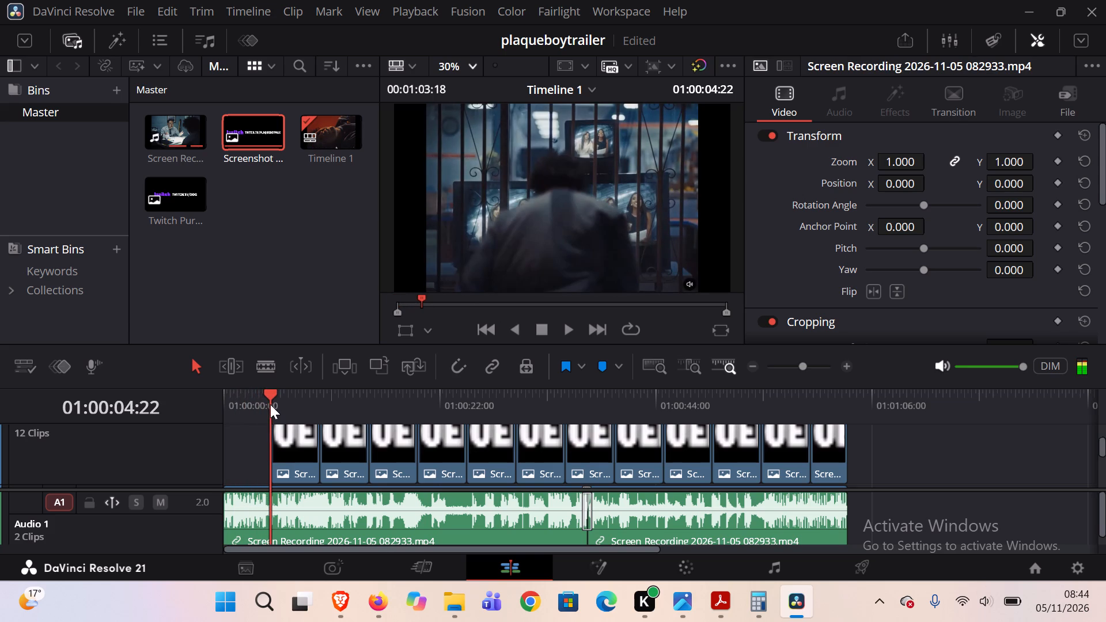
pyautogui.scroll(-1, 270, 404)
pyautogui.scroll(-1, 249, 457)
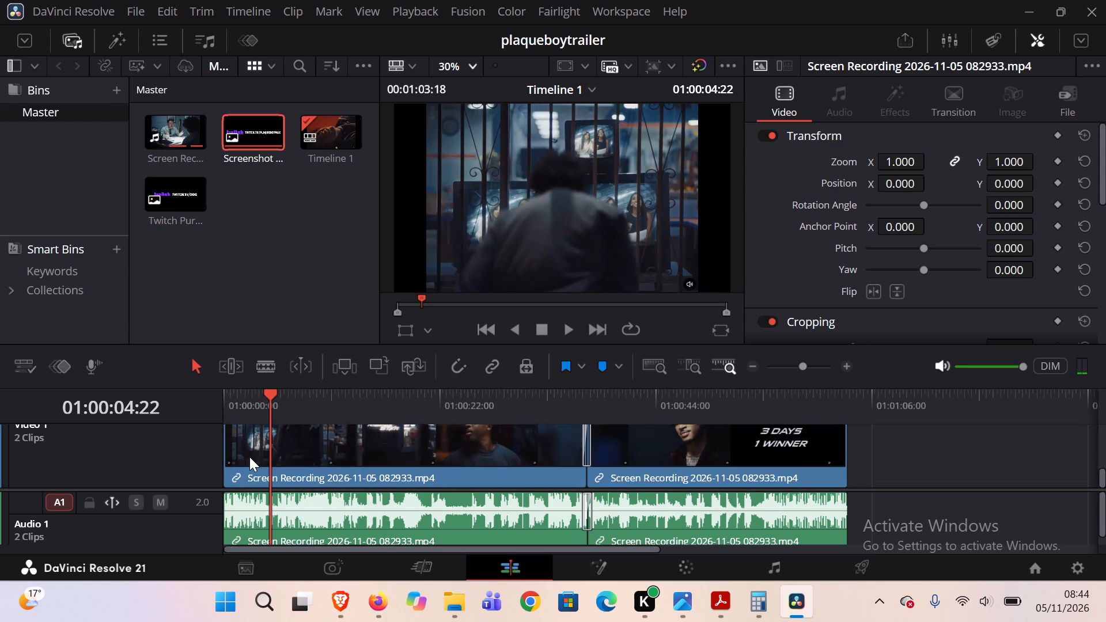
pyautogui.scroll(-1, 249, 457)
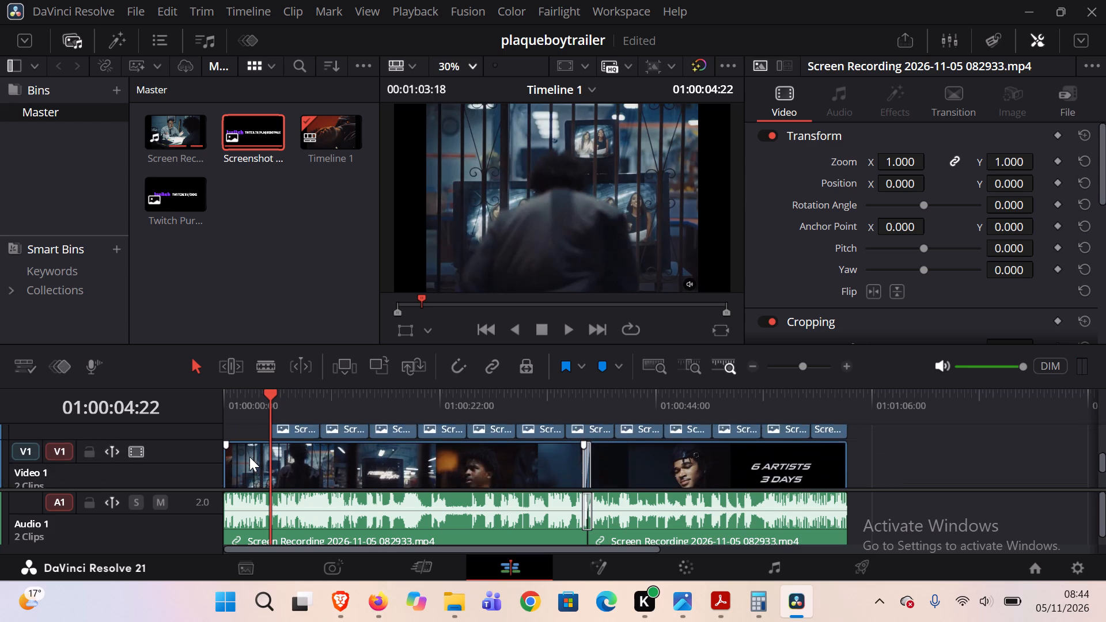
pyautogui.scroll(-1, 249, 457)
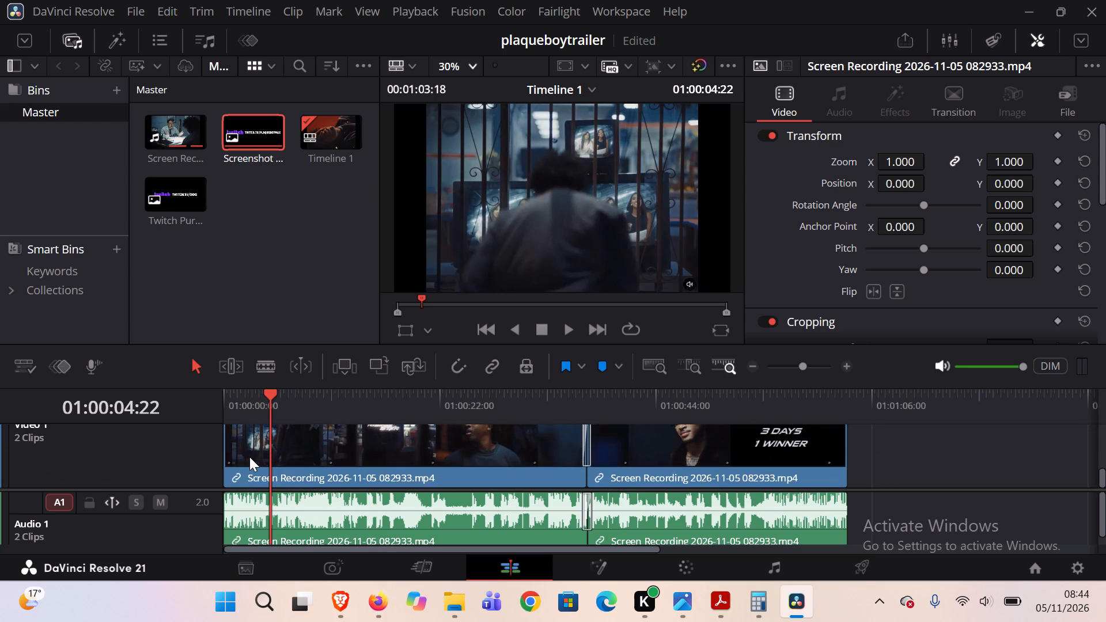
pyautogui.scroll(2, 249, 457)
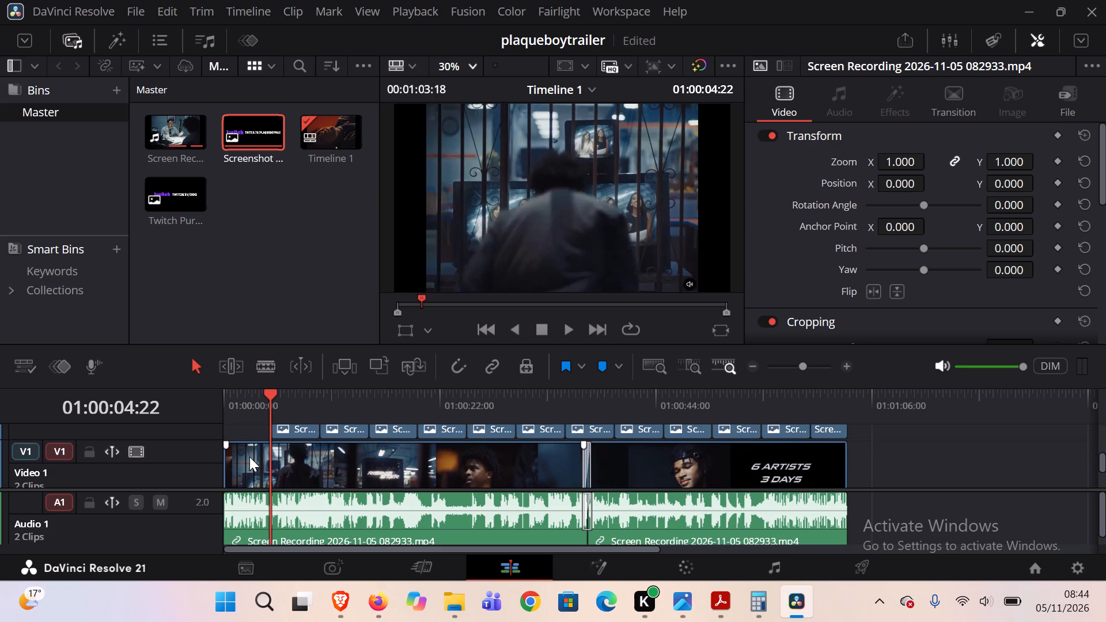
pyautogui.scroll(1, 249, 457)
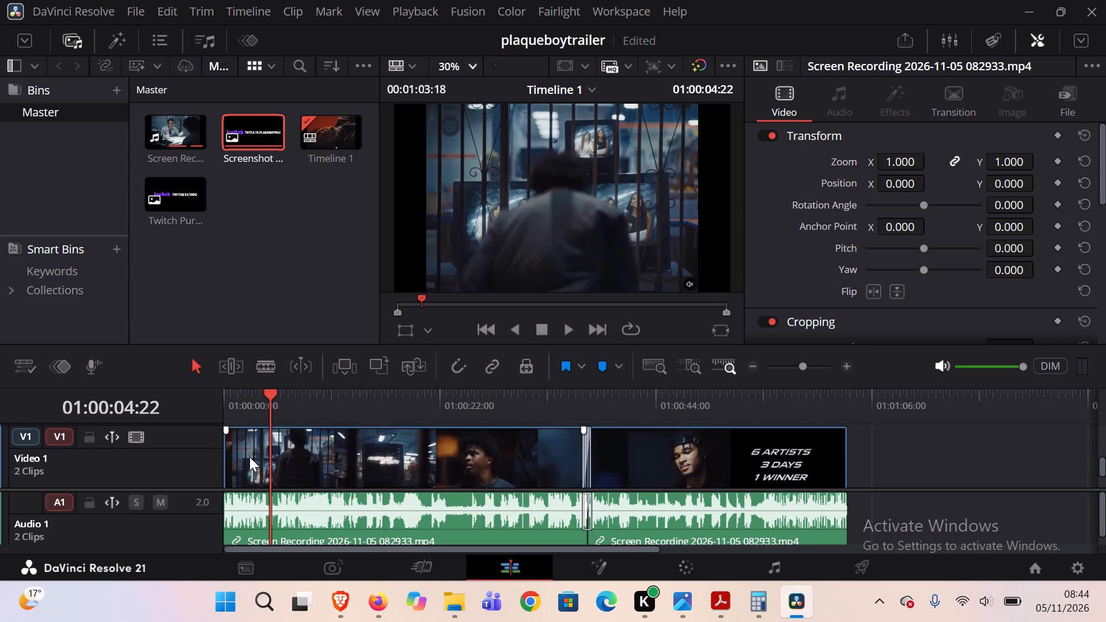
pyautogui.scroll(1, 249, 457)
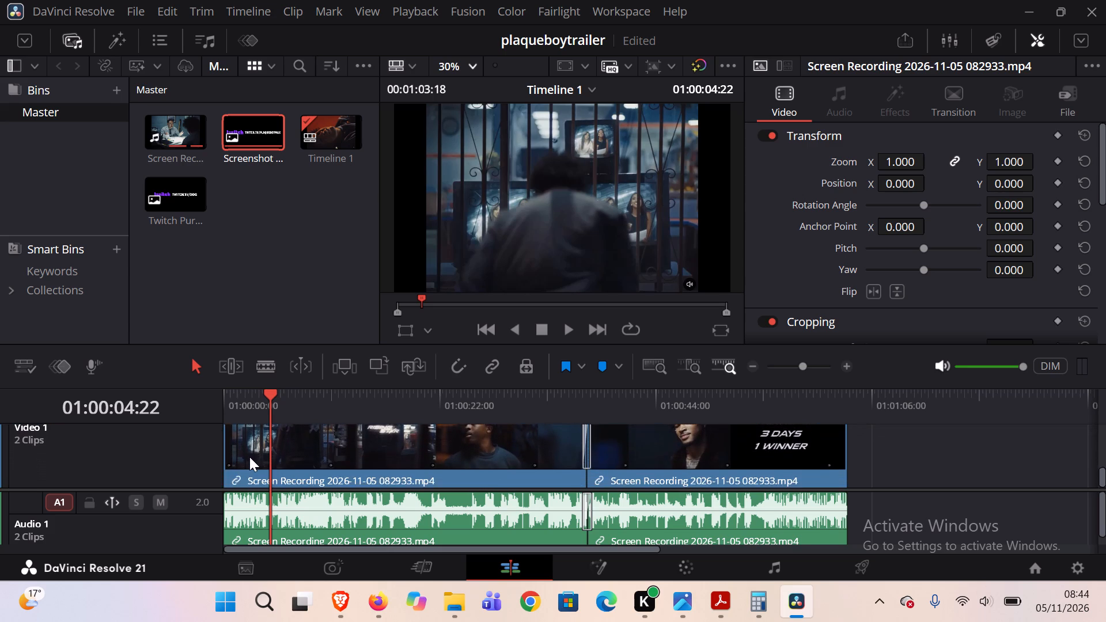
pyautogui.scroll(1, 249, 457)
pyautogui.click(297, 453)
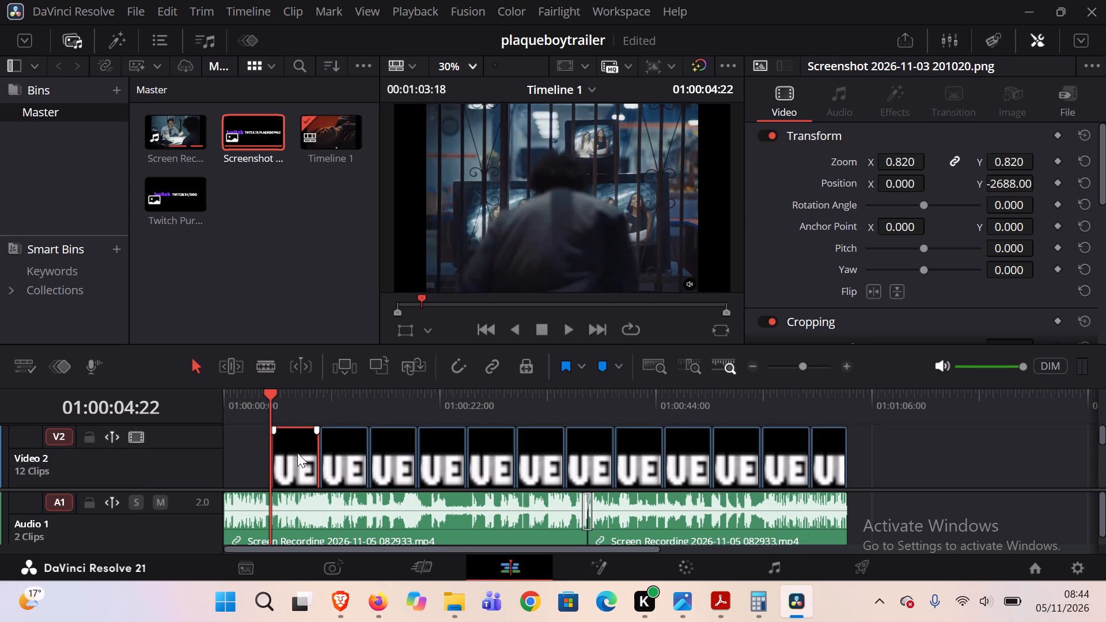
pyautogui.press('BackSpace')
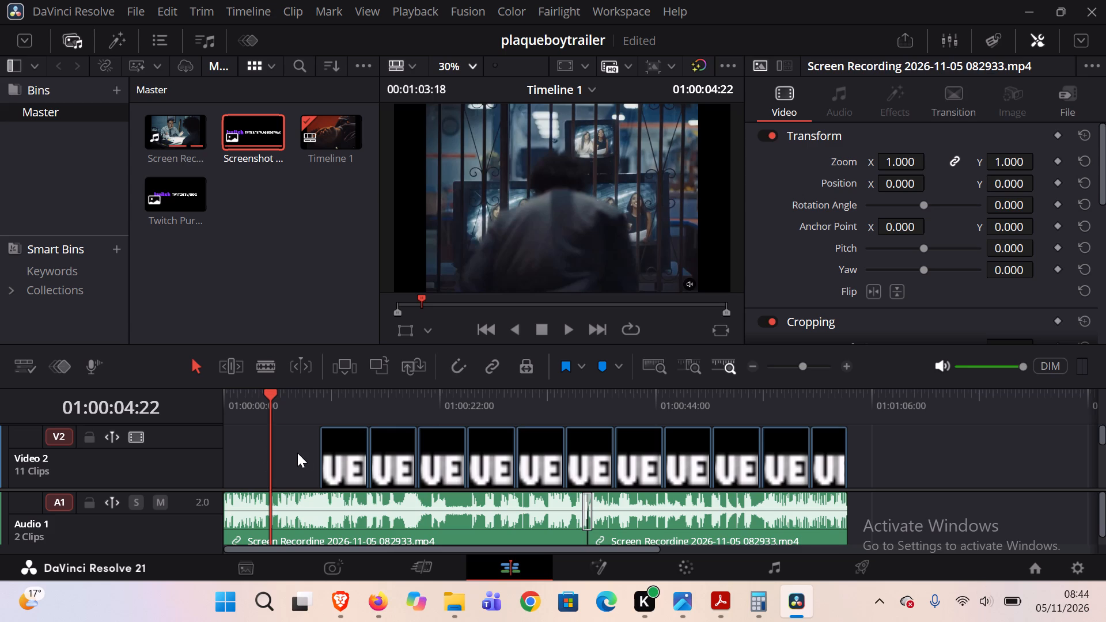
# Split the clips on all tracks at 01:00:09:28, where the remaining banner copies begin.
pyautogui.moveTo(268, 392); pyautogui.dragTo(323, 419)
pyautogui.click(323, 419)
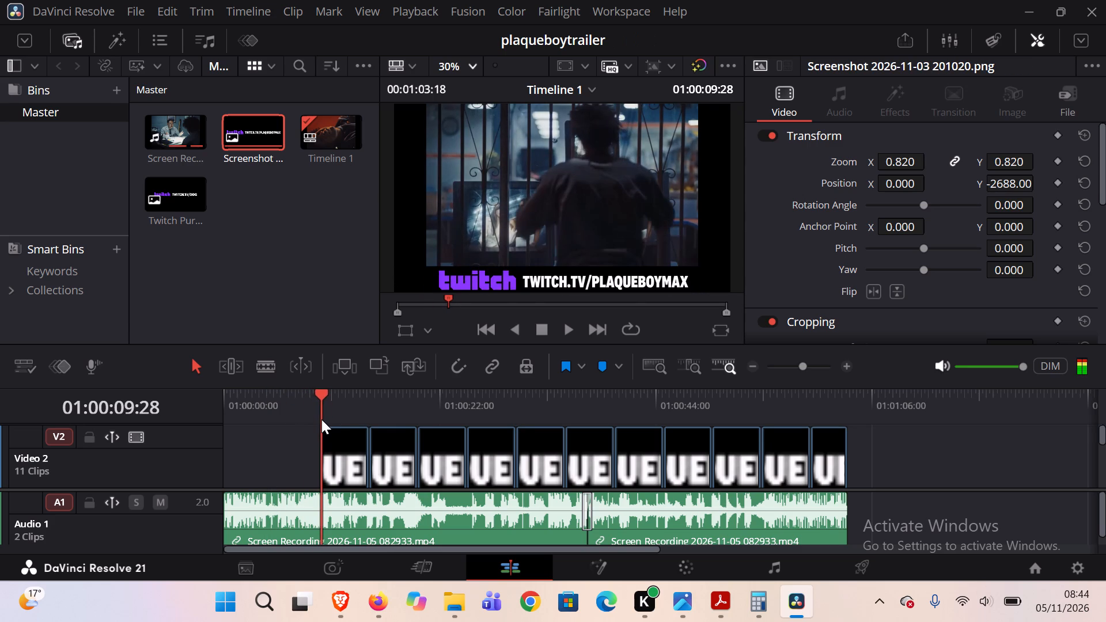
pyautogui.hotkey('ctrl', 'b')
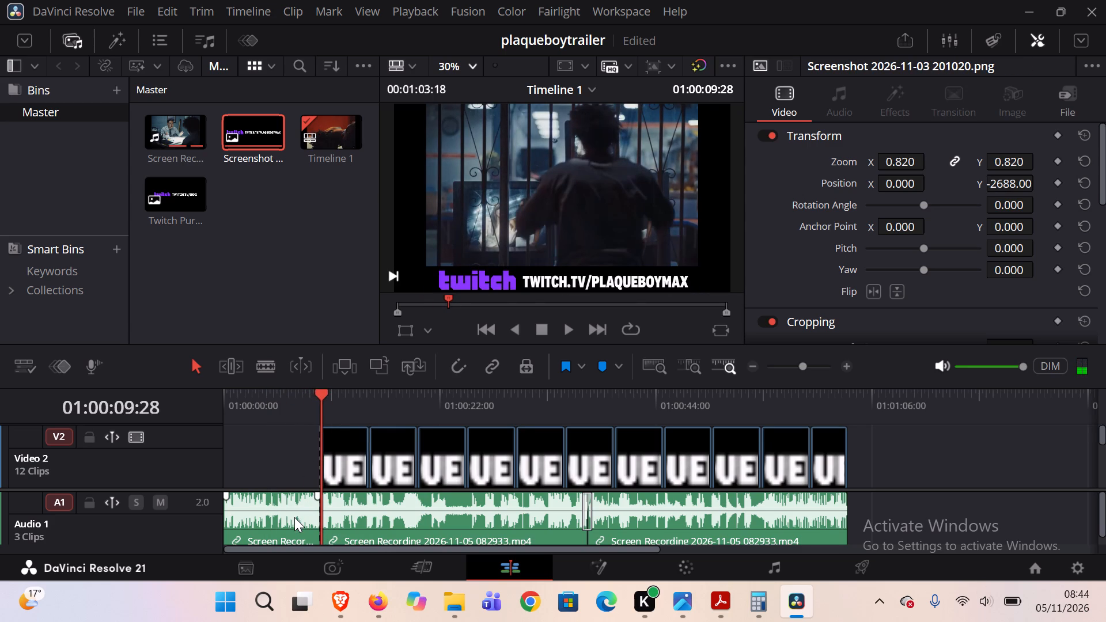
# With the playhead at 01:00:08:02, open the first Video 1 piece in Fusion and add a Text node merged over it.
pyautogui.click(294, 517)
pyautogui.moveTo(320, 397); pyautogui.dragTo(309, 404)
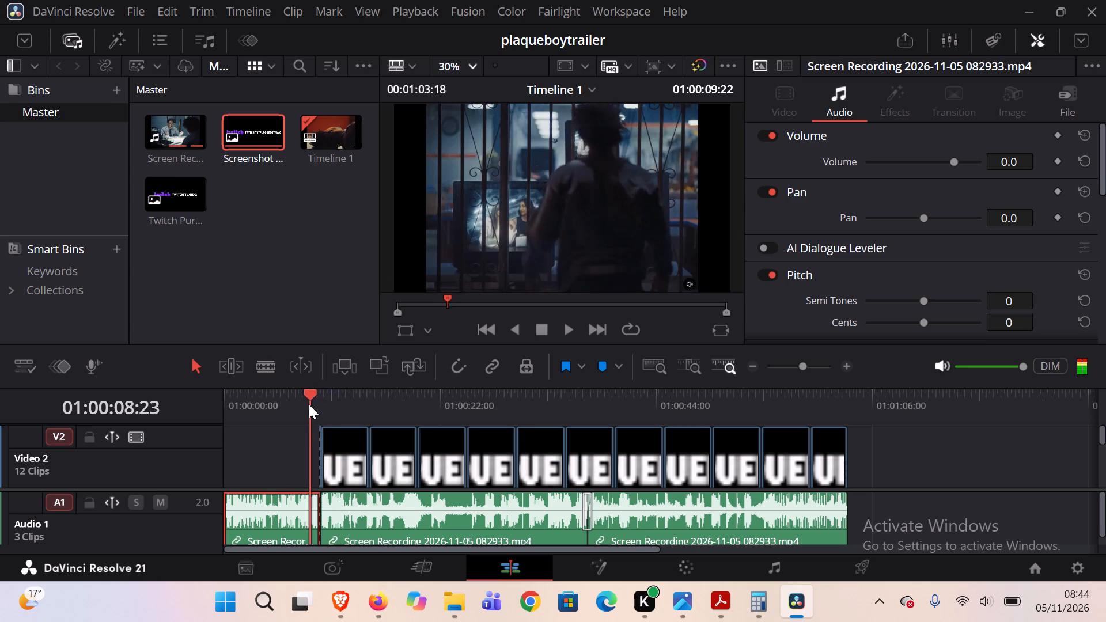
pyautogui.moveTo(309, 404); pyautogui.dragTo(303, 407)
pyautogui.scroll(-1, 260, 445)
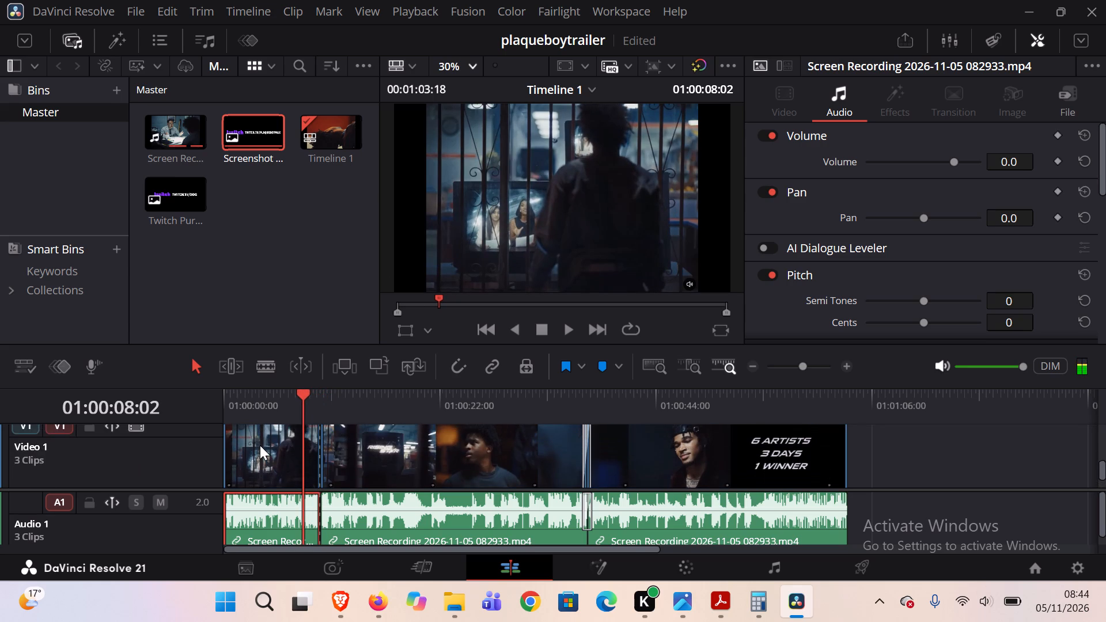
pyautogui.scroll(-1, 260, 445)
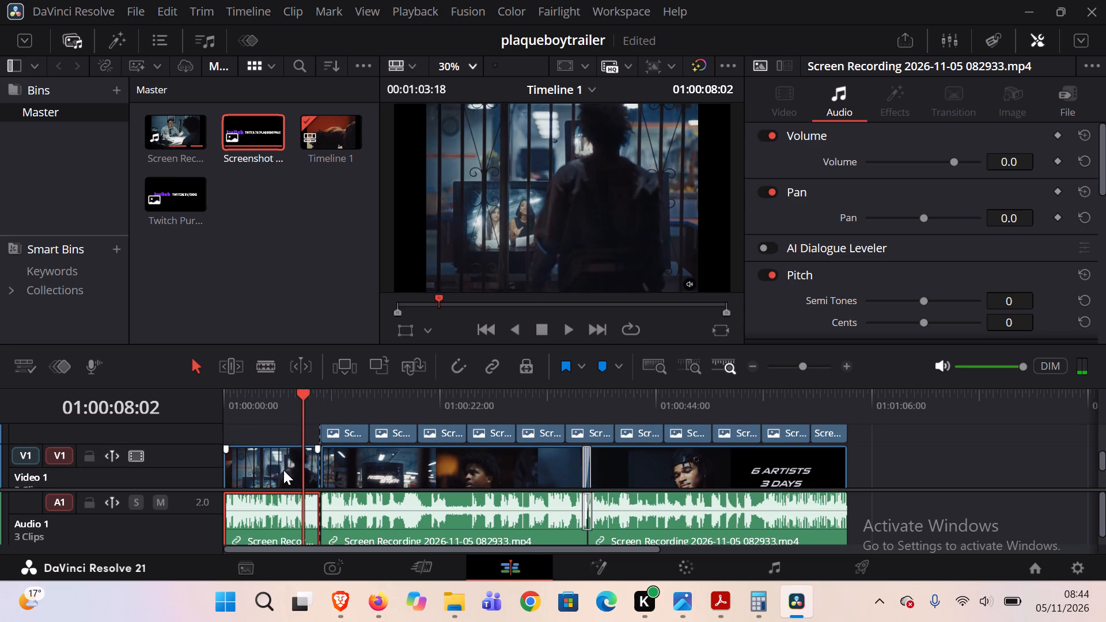
pyautogui.click(282, 470)
pyautogui.click(606, 568)
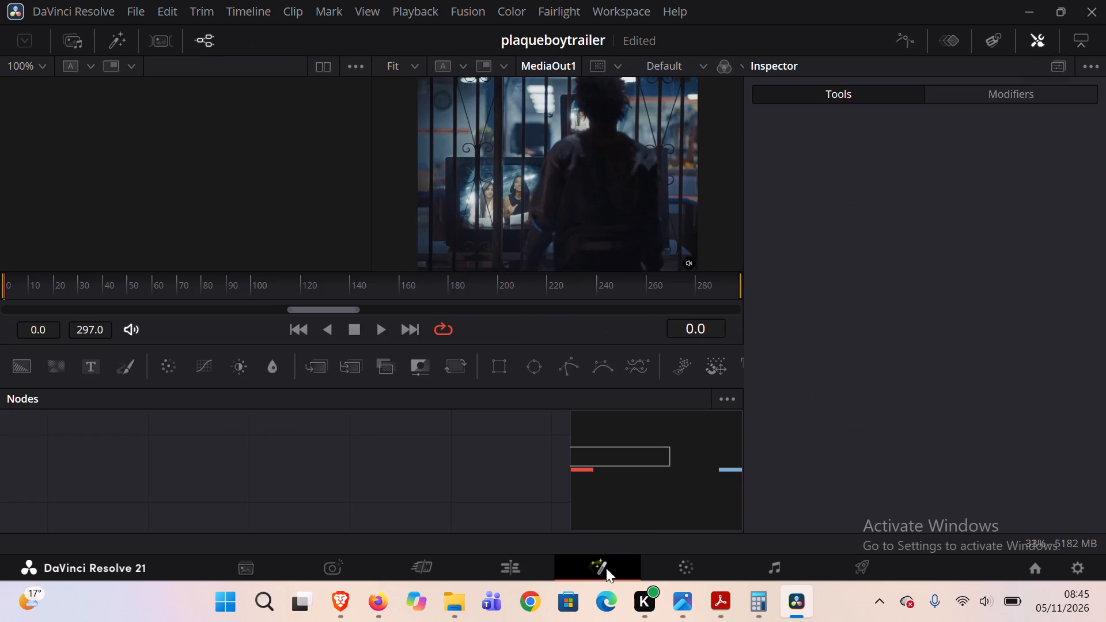
pyautogui.click(606, 568)
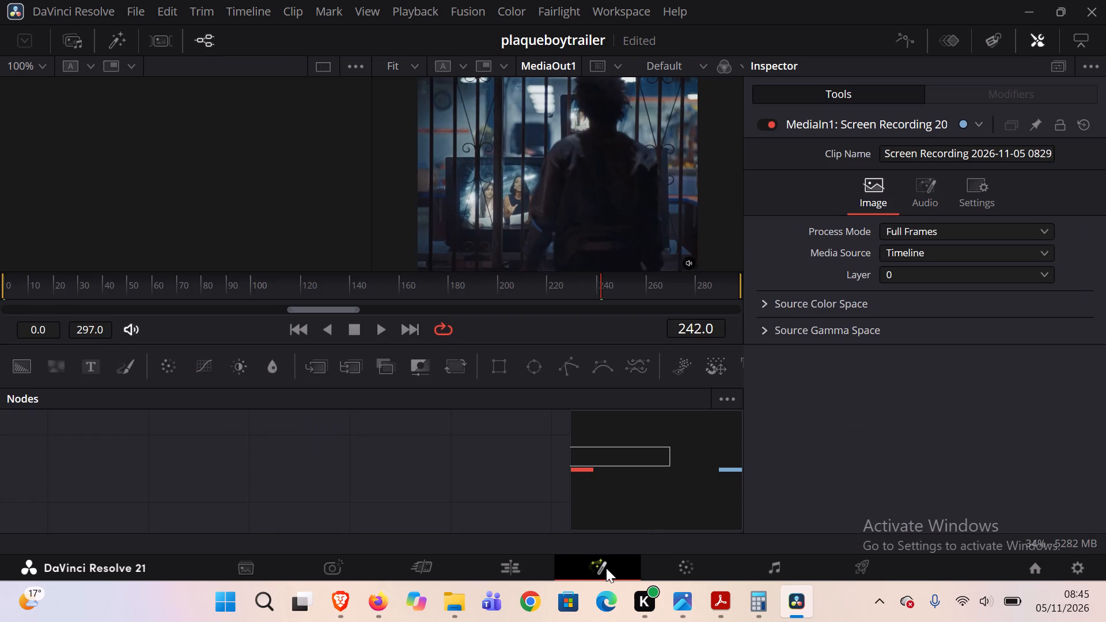
pyautogui.hotkey('shift', 'space')
pyautogui.write('text')
pyautogui.press('Return')
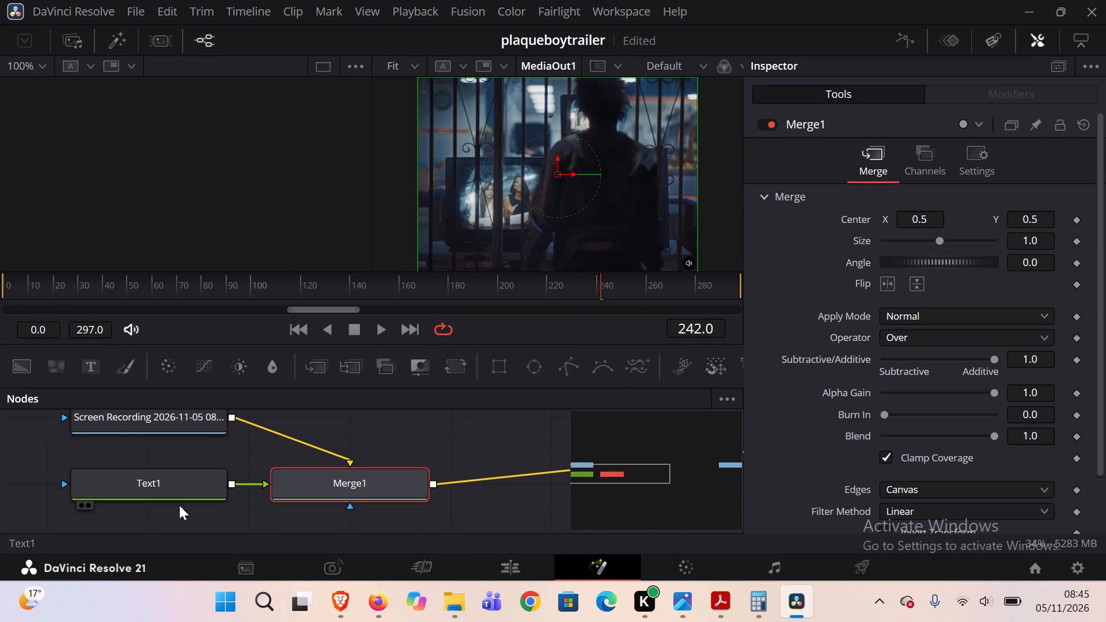
# Paste the copied Rising Star caption into the text node and break it into two lines after "PlaqueBoyMax dropped the".
pyautogui.click(164, 491)
pyautogui.click(849, 289)
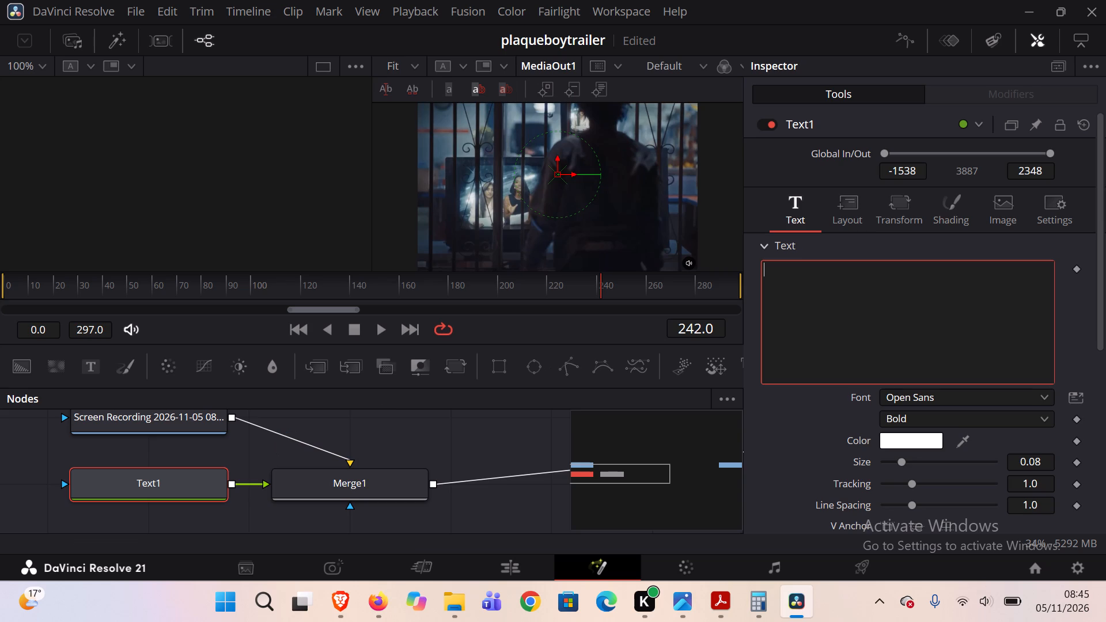
pyautogui.hotkey('ctrl', 'v')
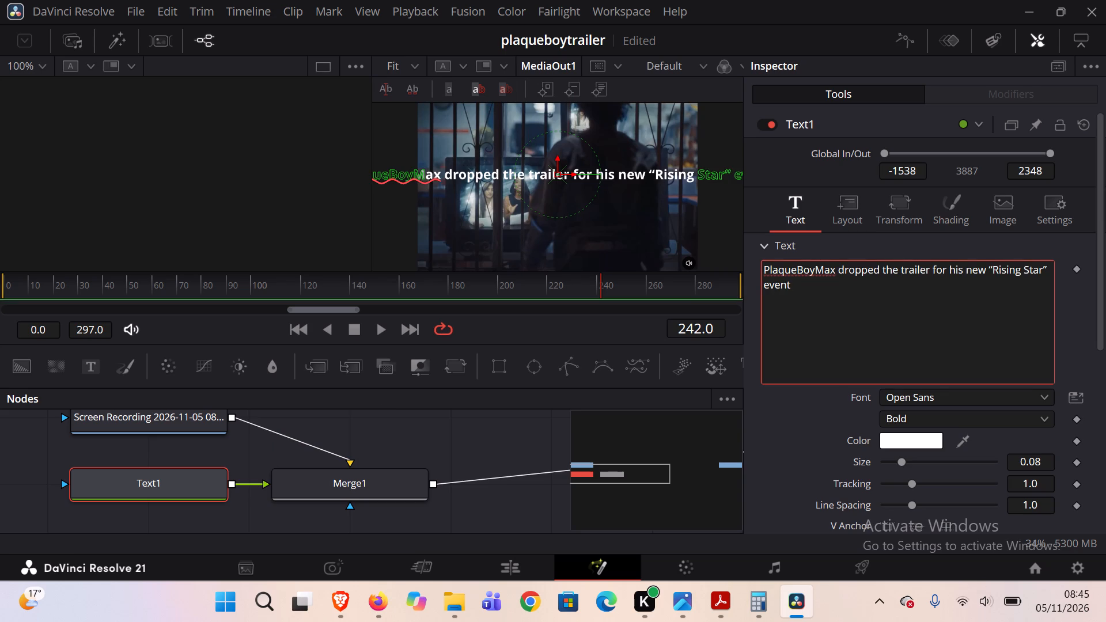
pyautogui.click(897, 270)
pyautogui.press('Return')
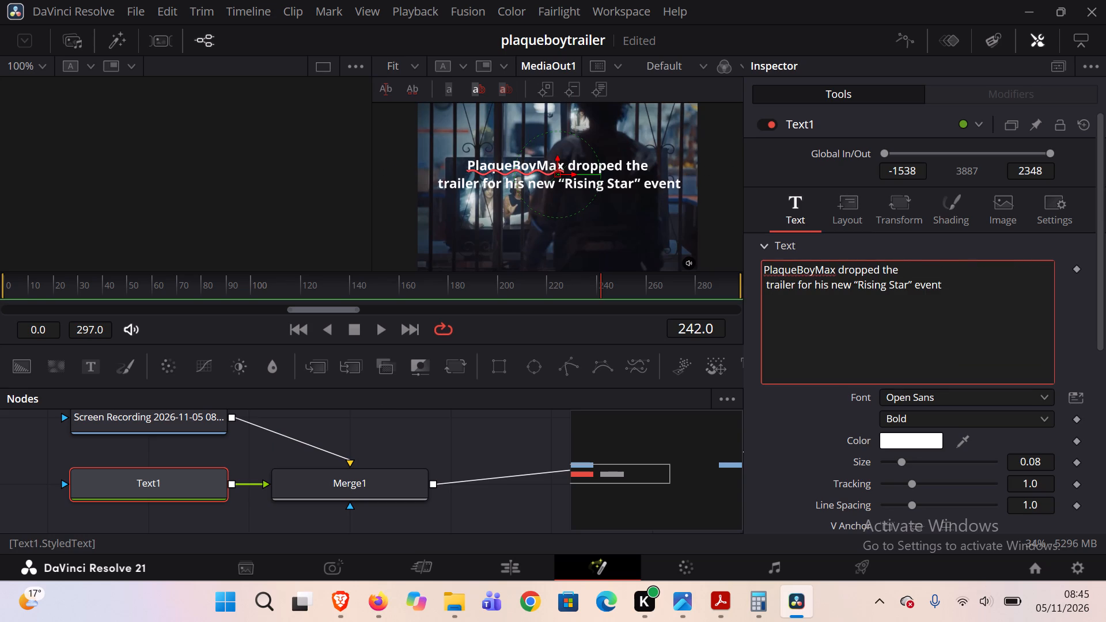
# Move the two-line caption slightly above the centre of the frame.
pyautogui.rightClick(944, 316)
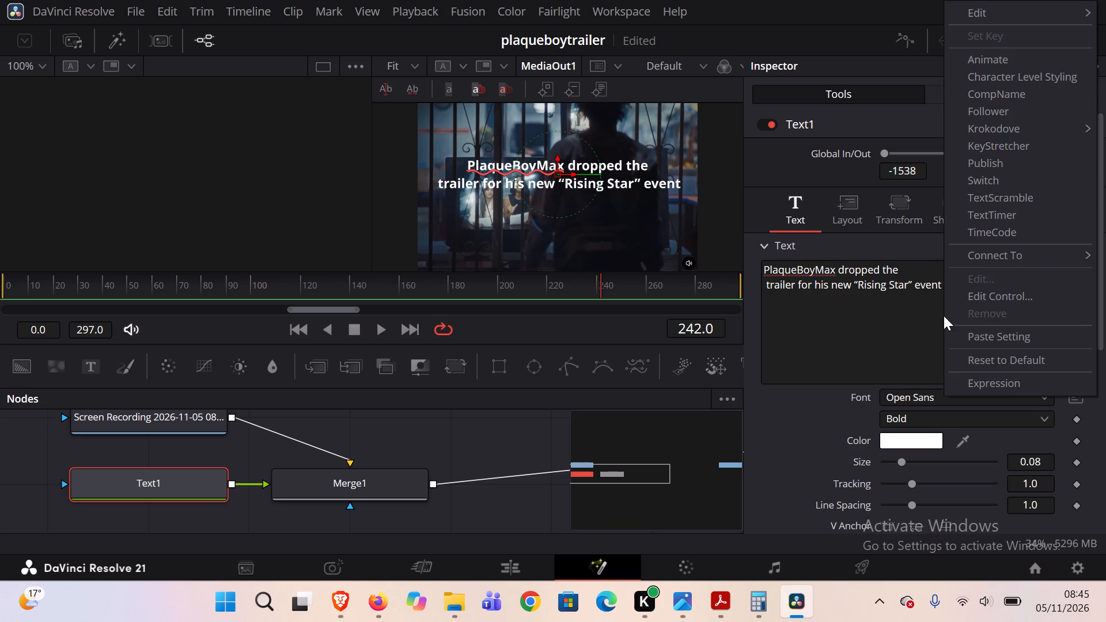
pyautogui.moveTo(553, 173); pyautogui.dragTo(552, 162)
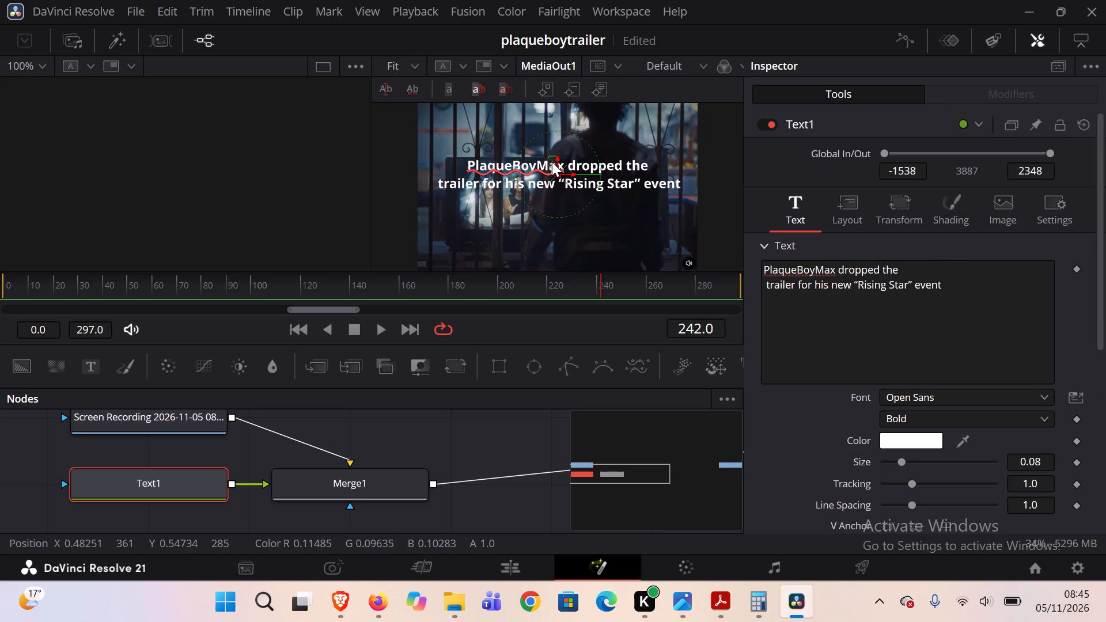
pyautogui.moveTo(552, 162); pyautogui.dragTo(551, 164)
pyautogui.moveTo(560, 170); pyautogui.dragTo(560, 156)
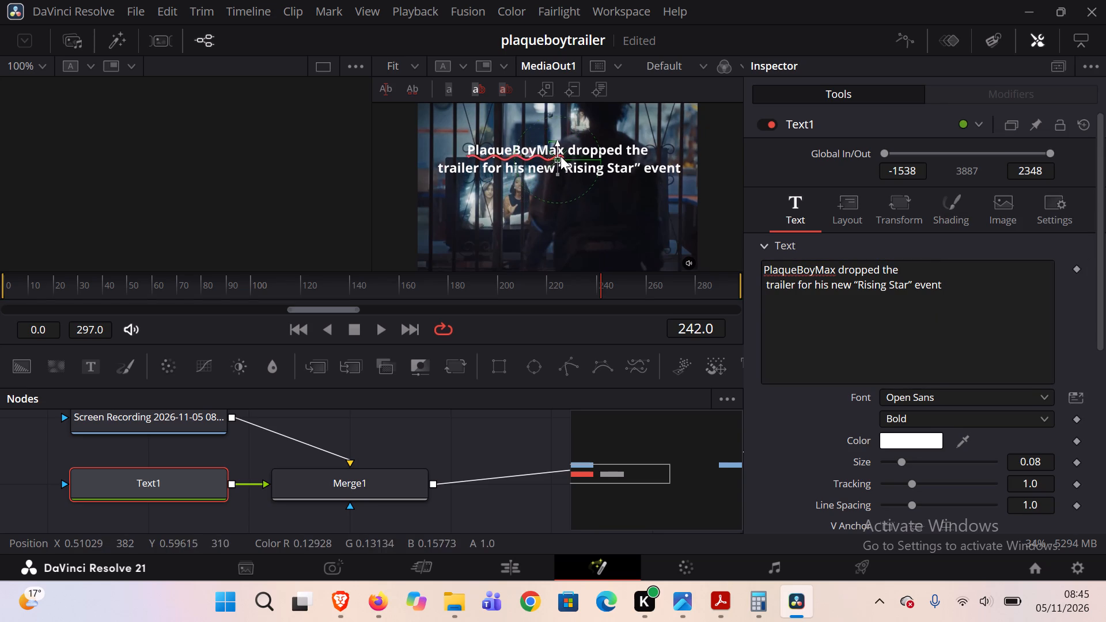
pyautogui.moveTo(560, 156); pyautogui.dragTo(558, 162)
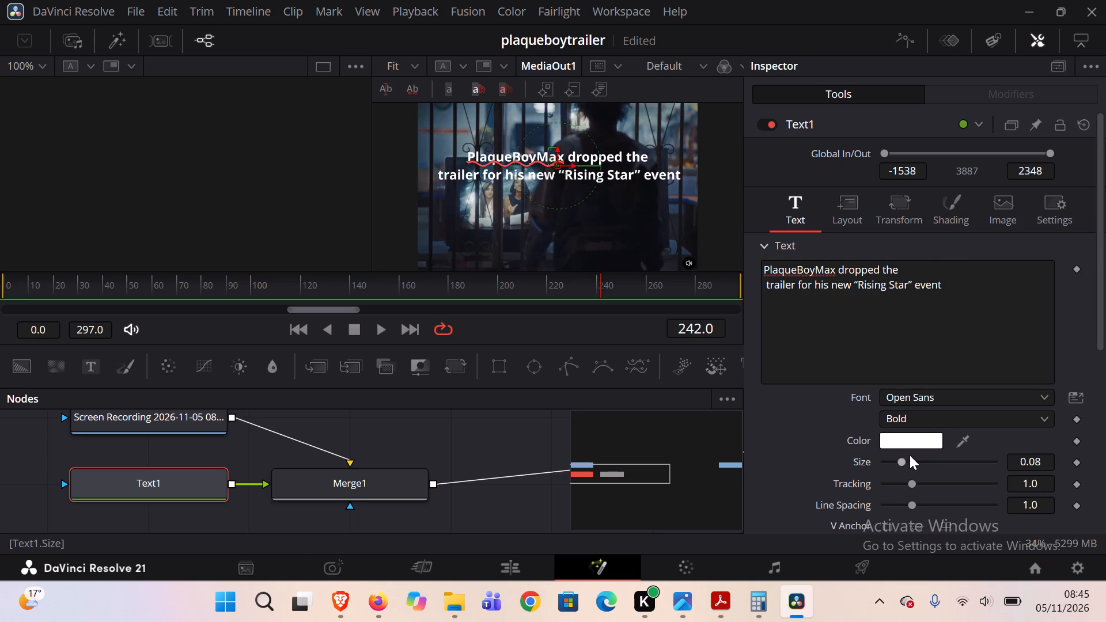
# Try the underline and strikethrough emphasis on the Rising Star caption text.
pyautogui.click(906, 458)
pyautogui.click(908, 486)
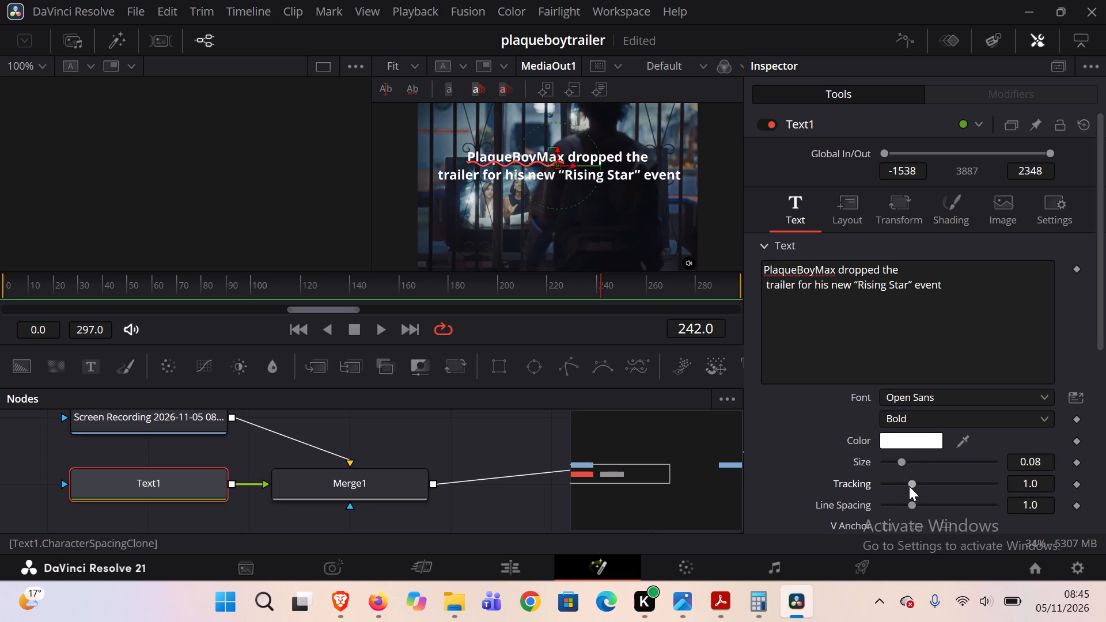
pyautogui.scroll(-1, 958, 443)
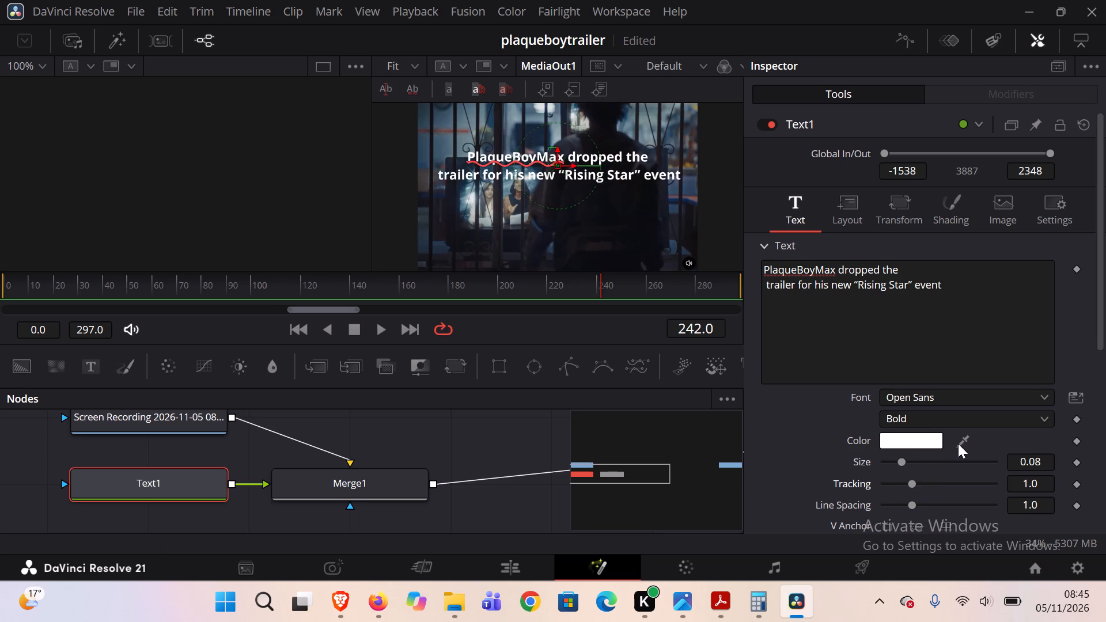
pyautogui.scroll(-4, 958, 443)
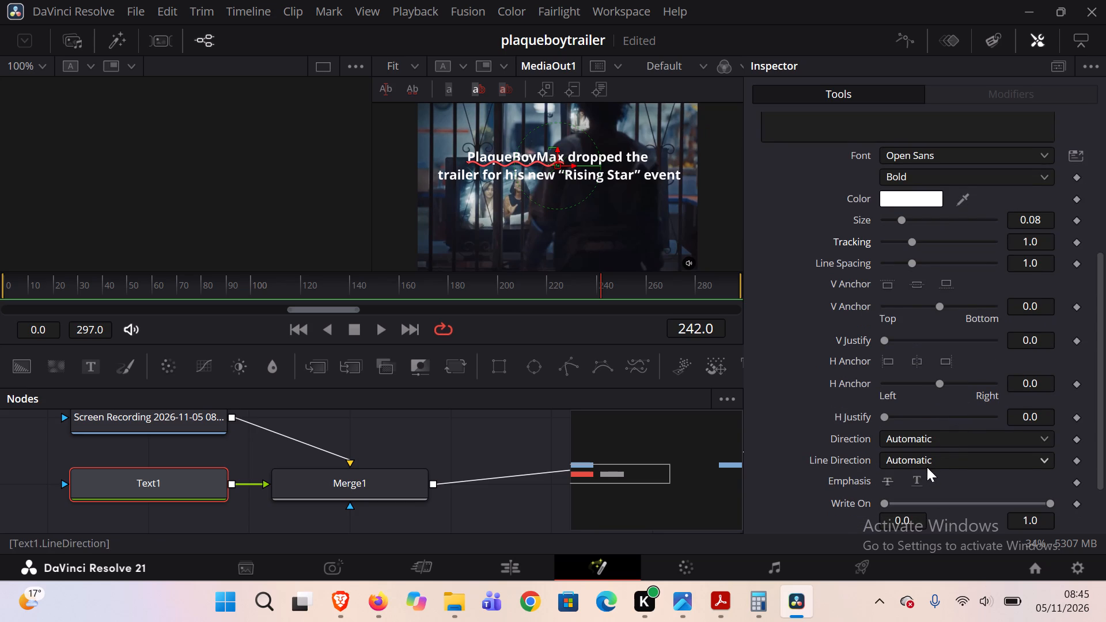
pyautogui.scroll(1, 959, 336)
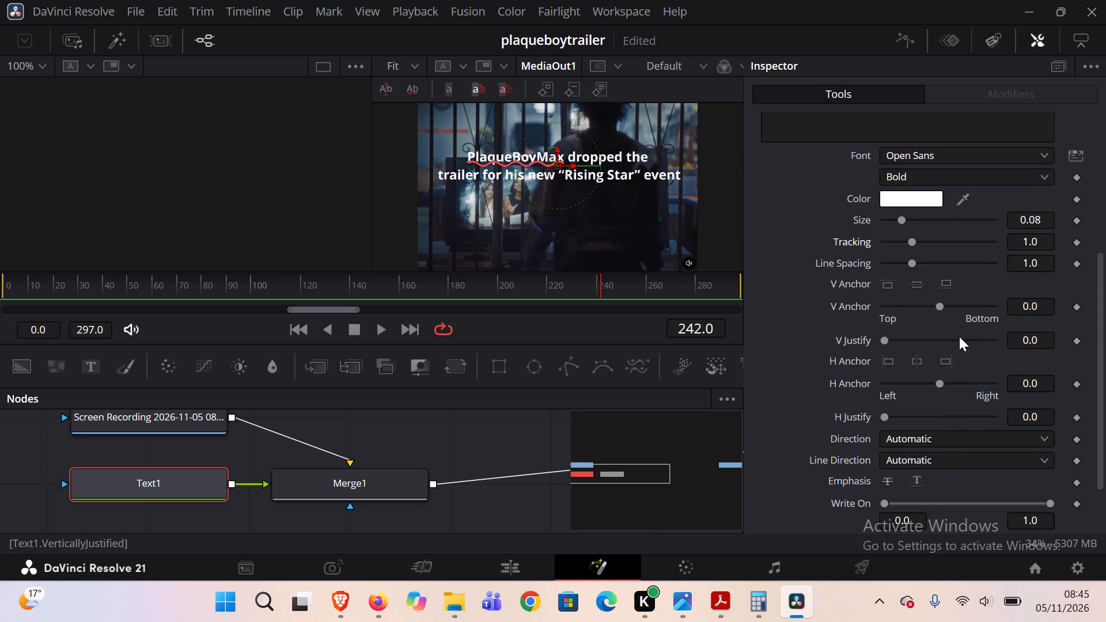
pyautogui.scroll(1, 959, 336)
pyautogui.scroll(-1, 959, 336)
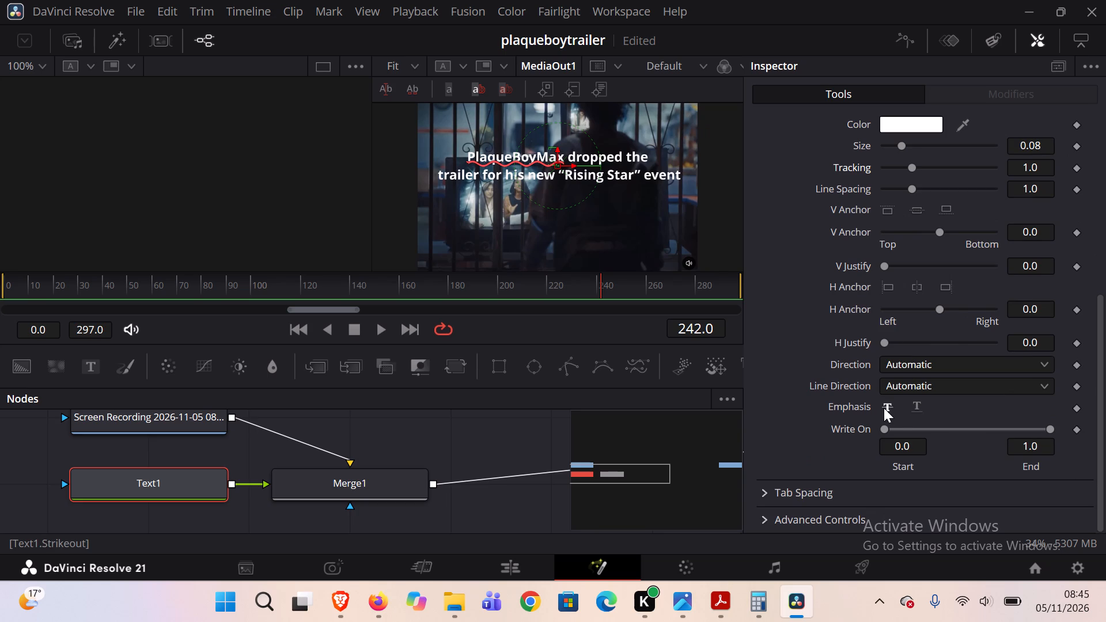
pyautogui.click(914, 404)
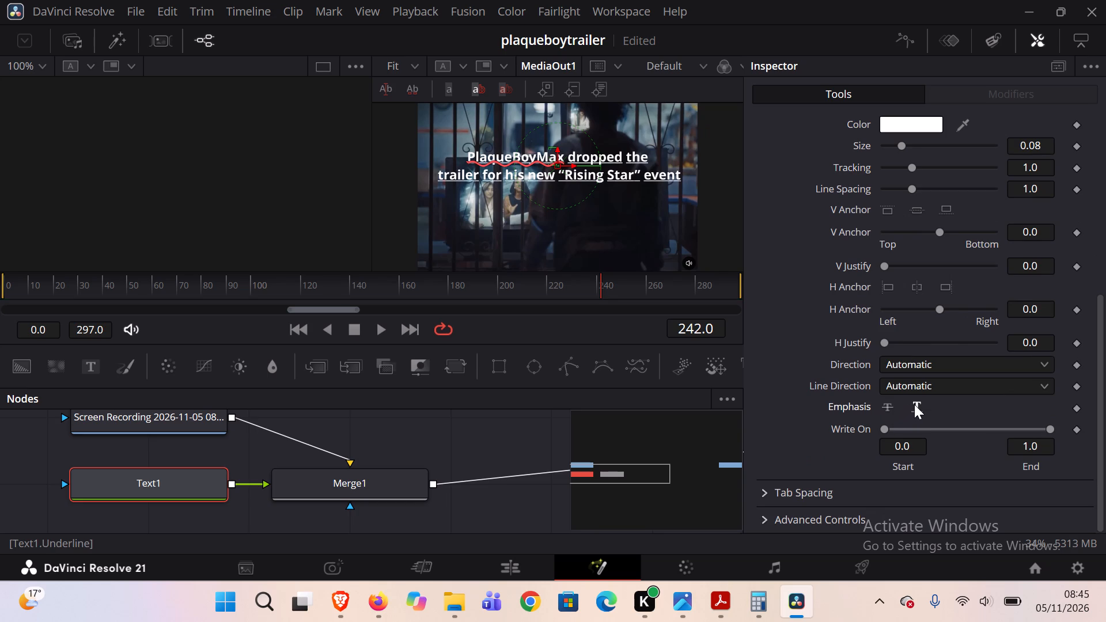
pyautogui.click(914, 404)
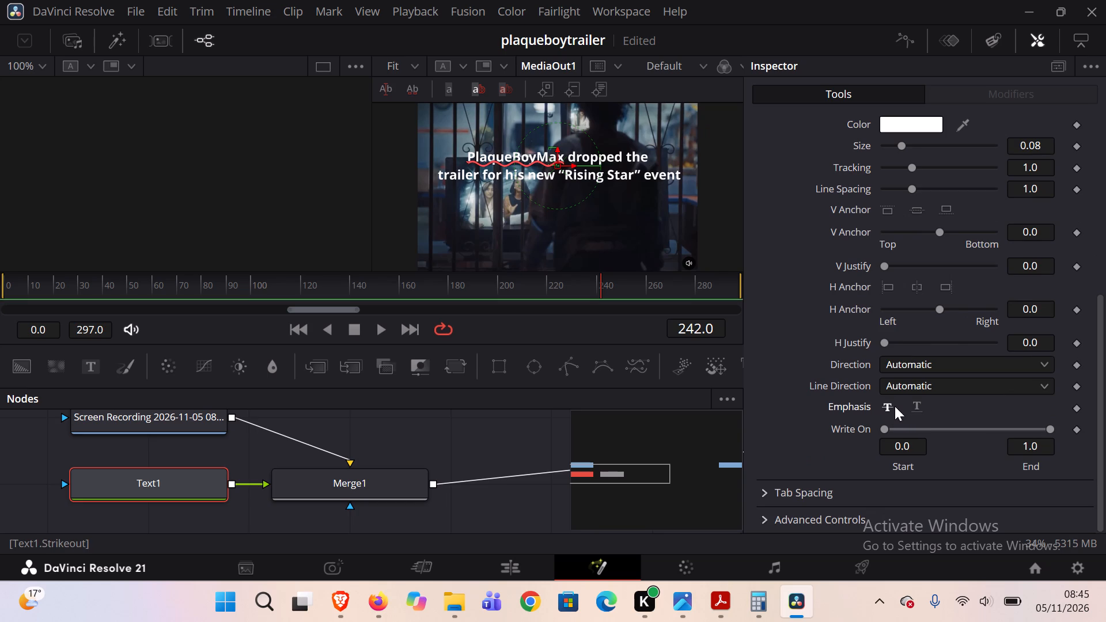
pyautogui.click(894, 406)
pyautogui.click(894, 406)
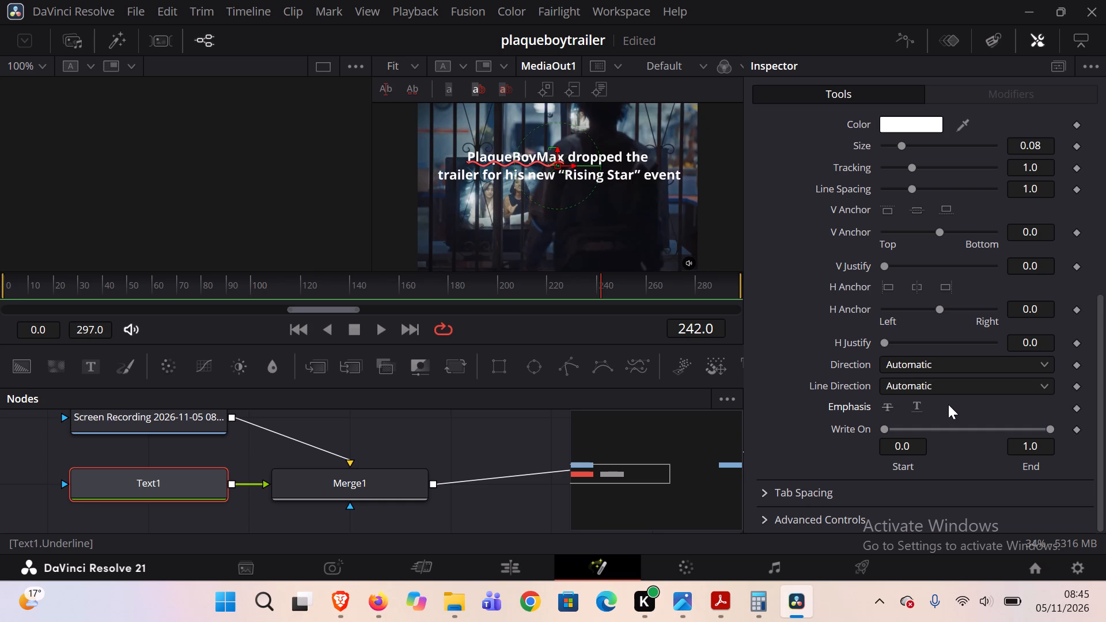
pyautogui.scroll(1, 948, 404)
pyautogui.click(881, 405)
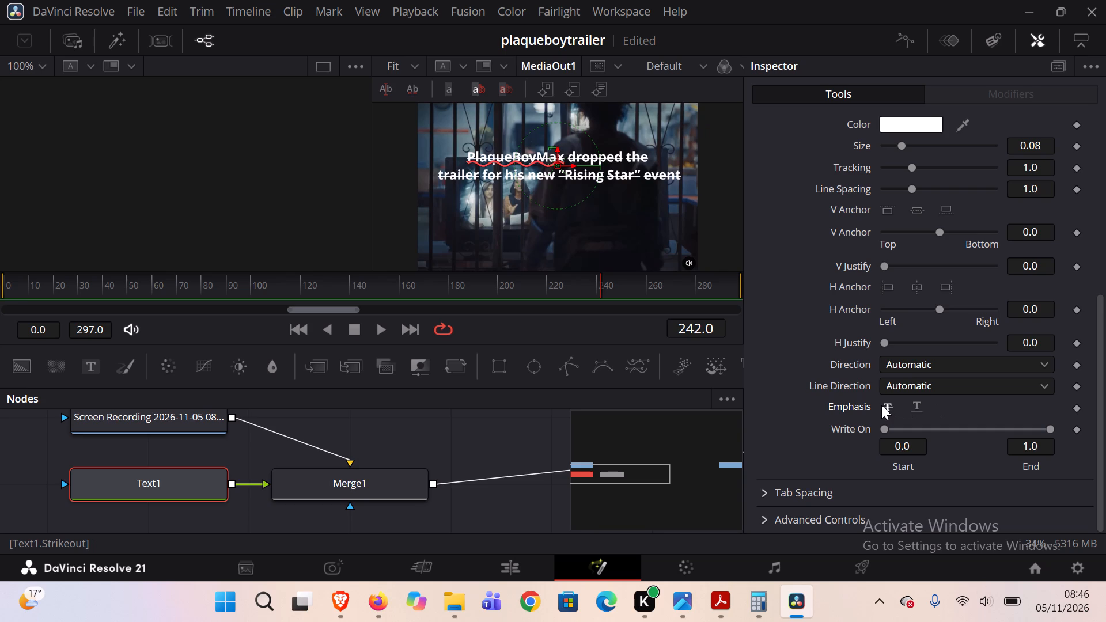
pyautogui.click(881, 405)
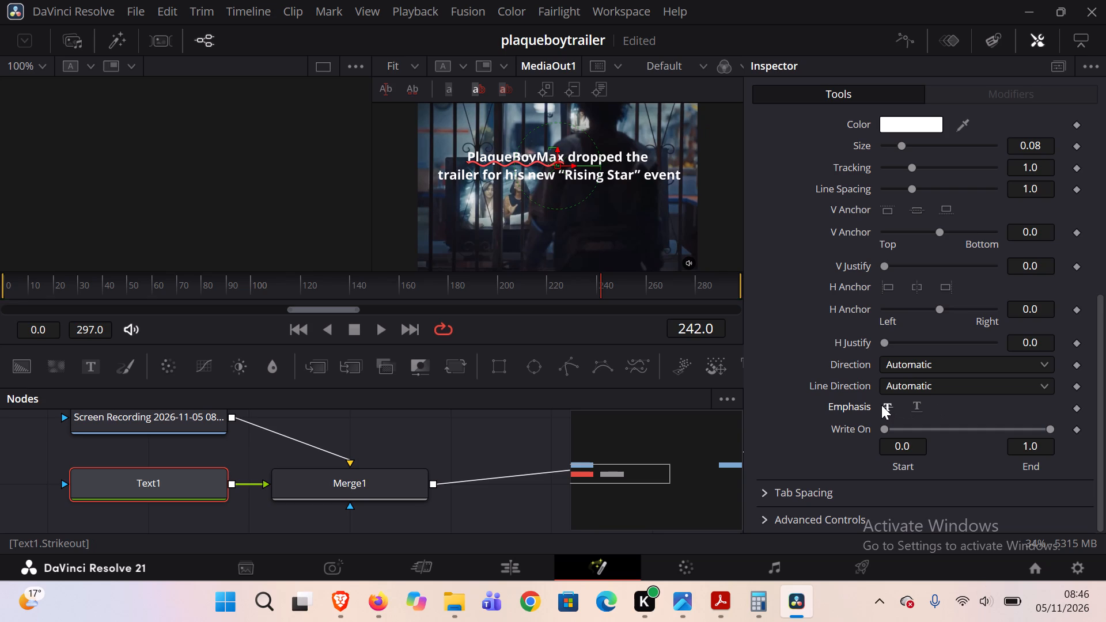
# Return to the Edit page and bring the Video 2 banner track into view.
pyautogui.click(511, 568)
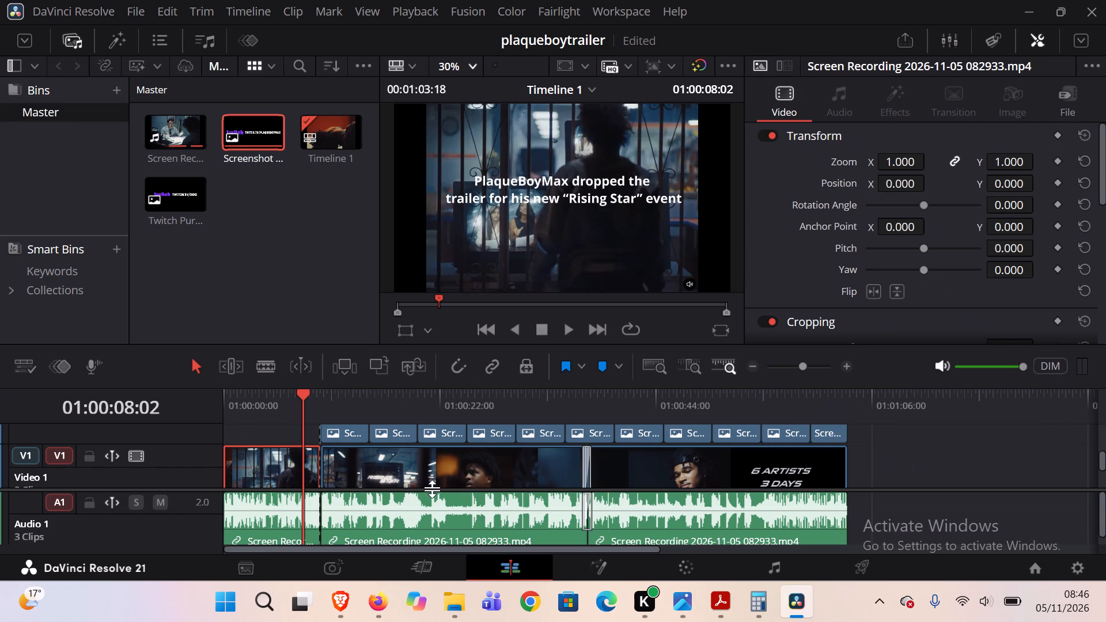
pyautogui.scroll(2, 431, 490)
pyautogui.scroll(2, 372, 458)
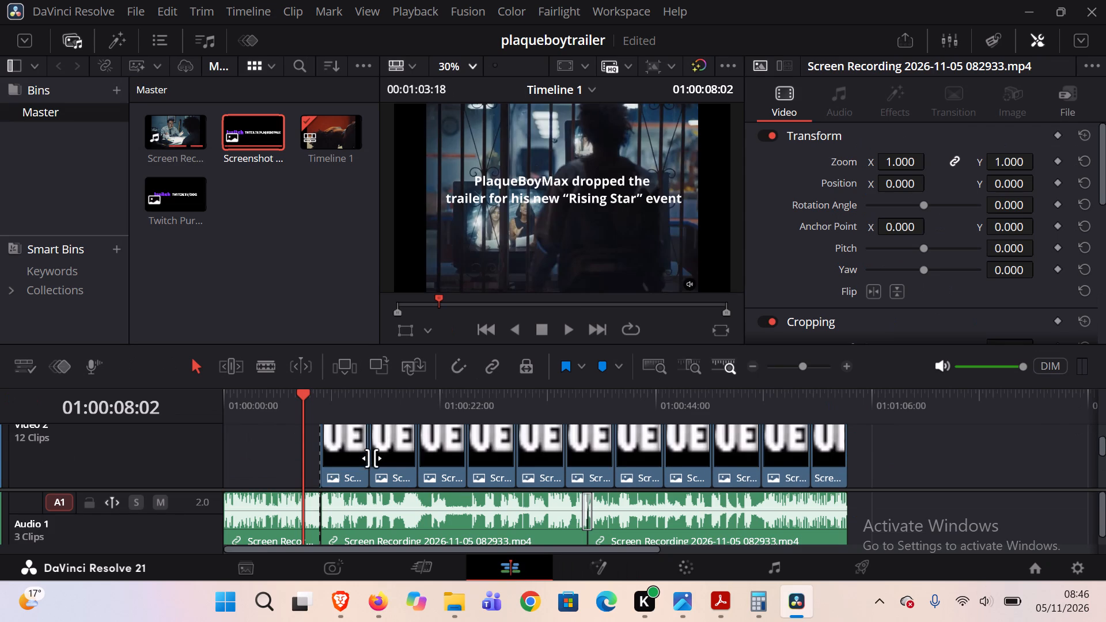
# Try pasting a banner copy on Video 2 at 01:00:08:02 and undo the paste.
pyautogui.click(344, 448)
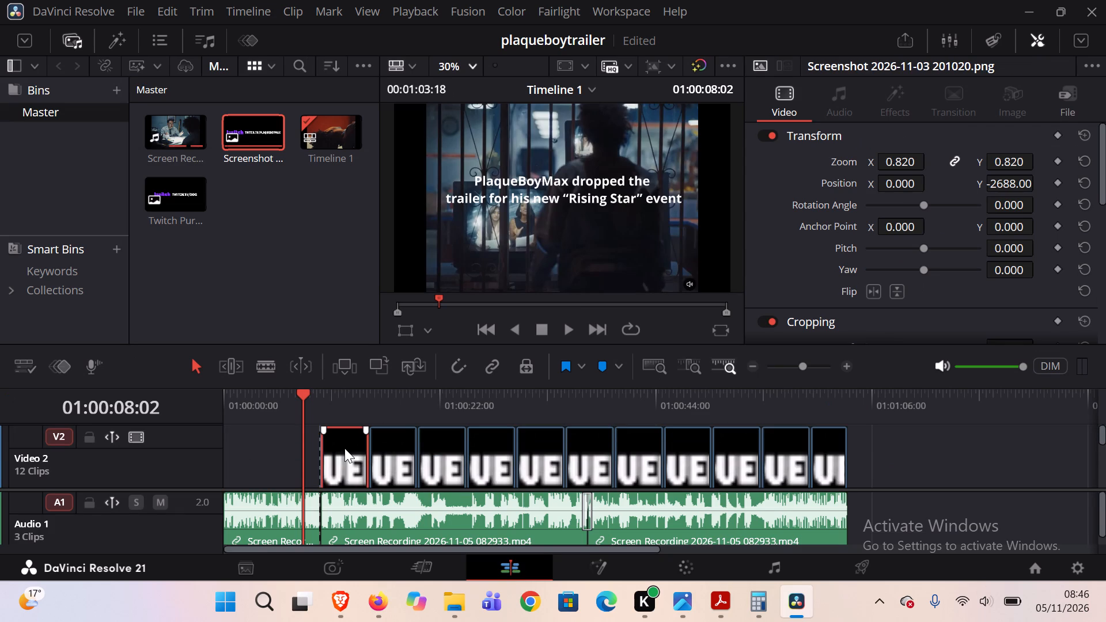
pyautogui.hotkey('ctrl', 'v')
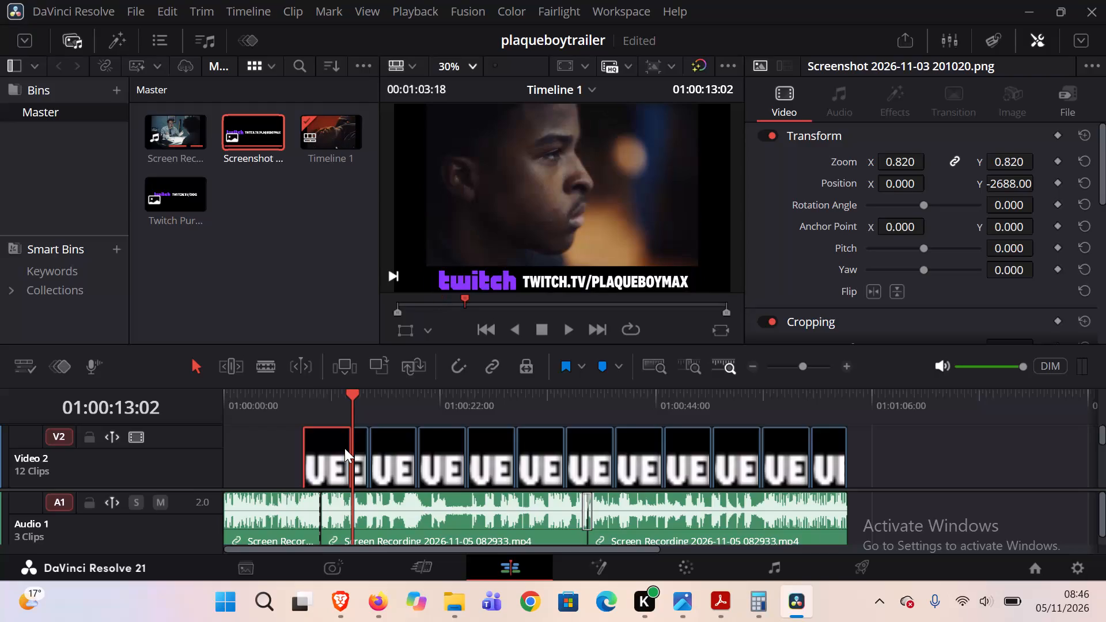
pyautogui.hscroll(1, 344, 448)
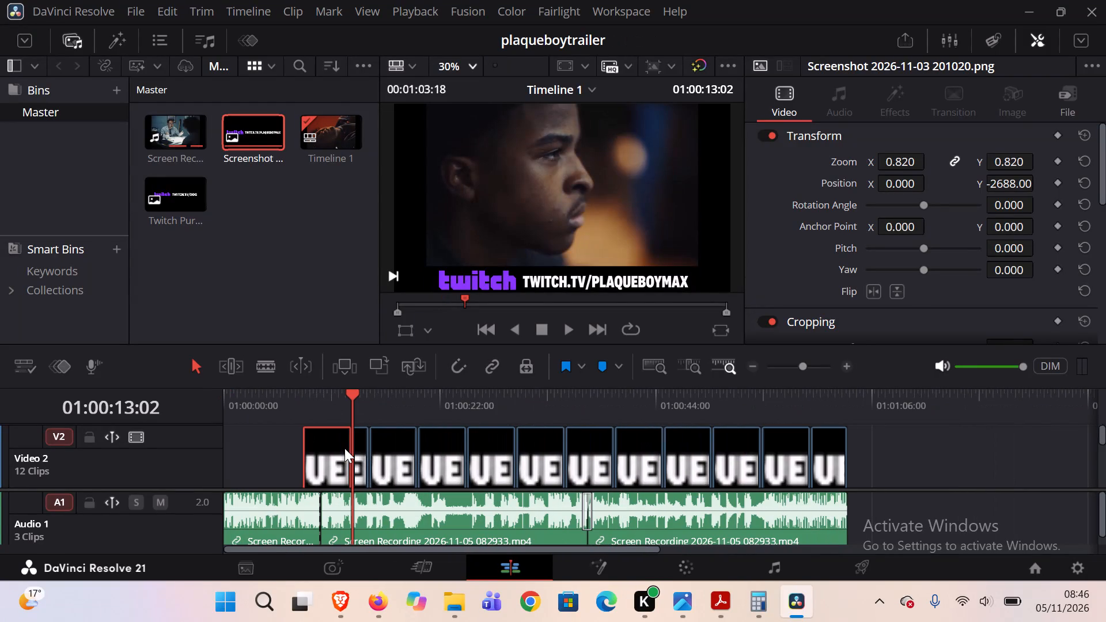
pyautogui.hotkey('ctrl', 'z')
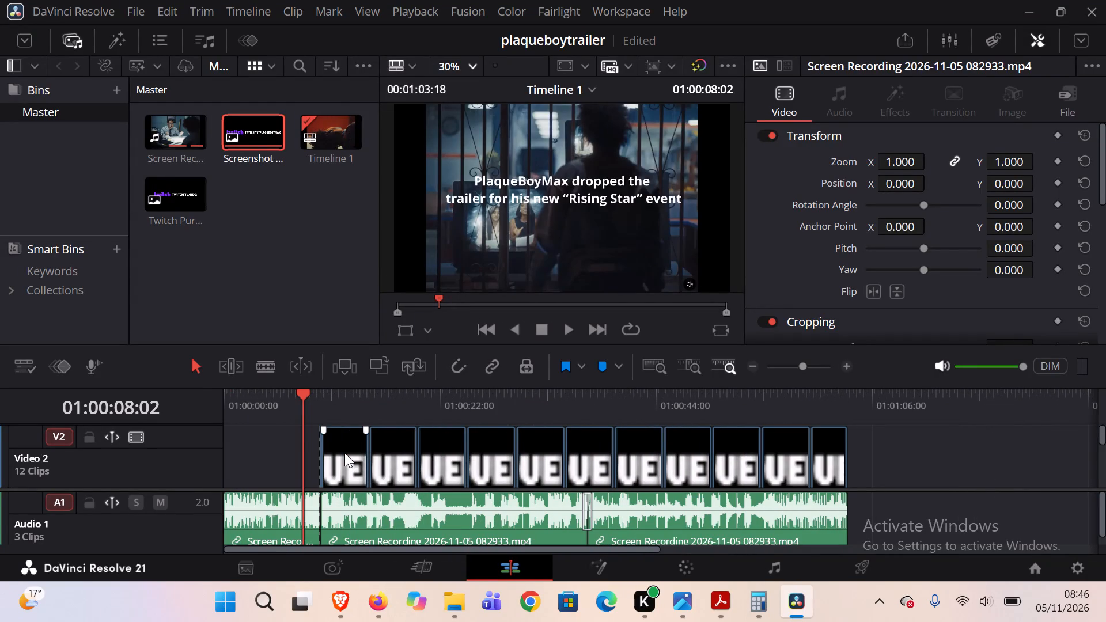
# Copy the second TWITCH.TV/PLAQUEBOYMAX banner clip and paste it twice from 01:00:00:00 on Video 2, covering the opening clip.
pyautogui.moveTo(303, 393); pyautogui.dragTo(218, 401)
pyautogui.click(392, 467)
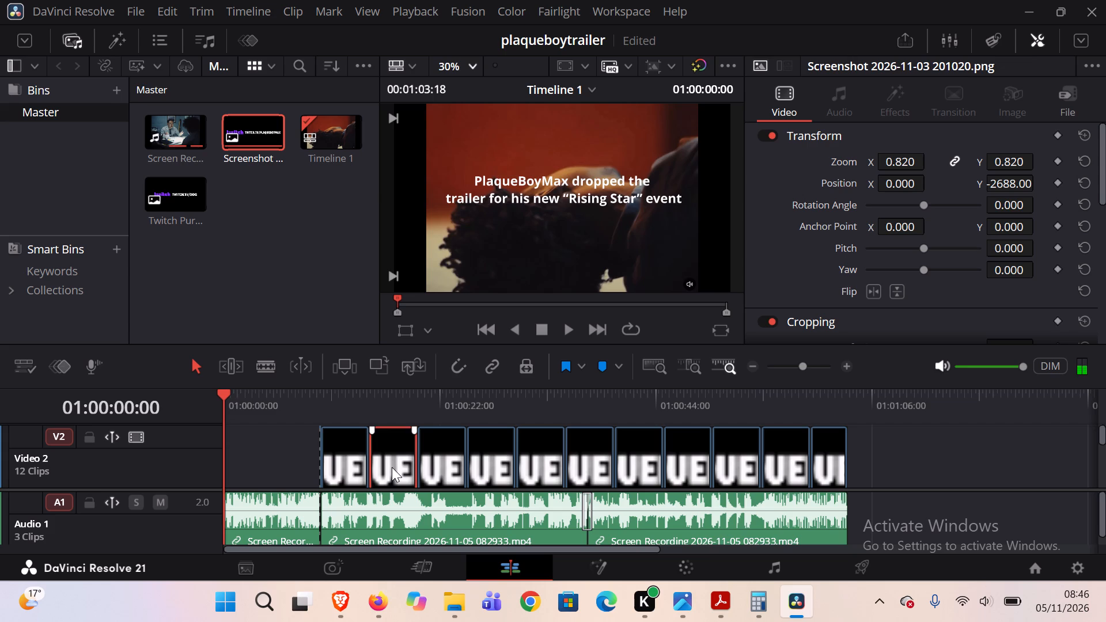
pyautogui.hotkey('ctrl', 'c')
pyautogui.hotkey('ctrl', 'v')
pyautogui.hotkey('ctrl', 'v')
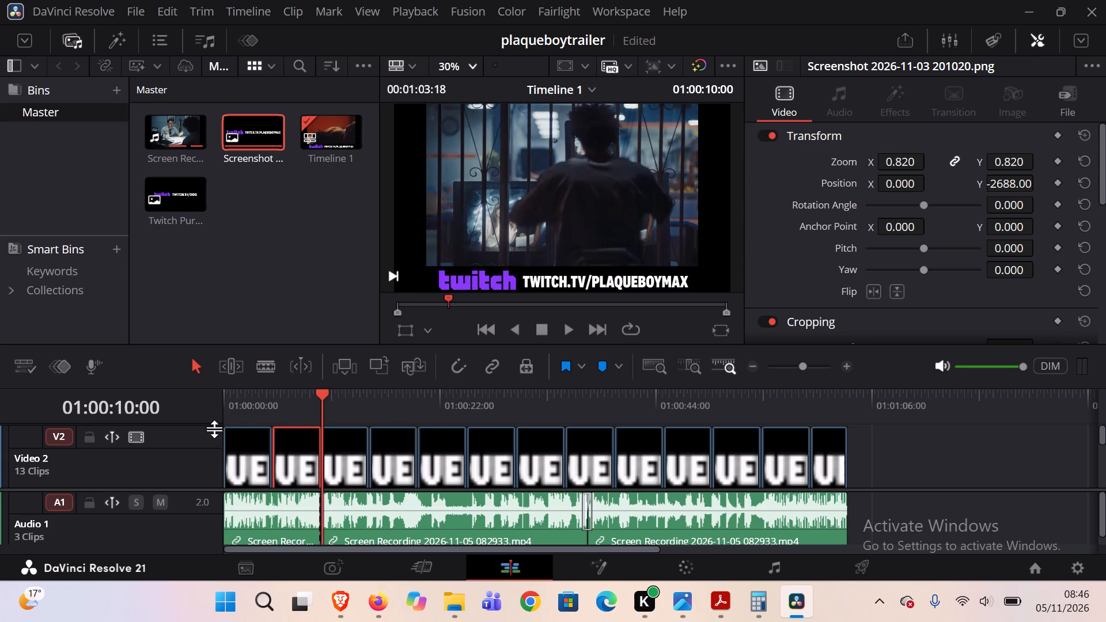
# Play the timeline from its start to check the caption and the banner.
pyautogui.moveTo(321, 390); pyautogui.dragTo(225, 406)
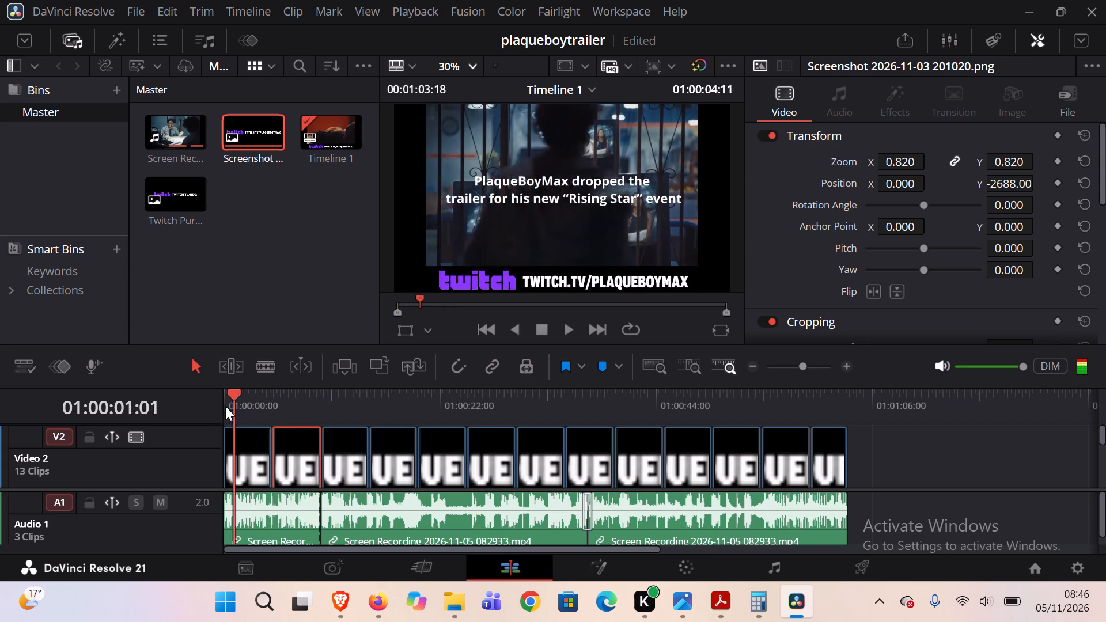
pyautogui.moveTo(225, 406); pyautogui.dragTo(215, 408)
pyautogui.press('space')
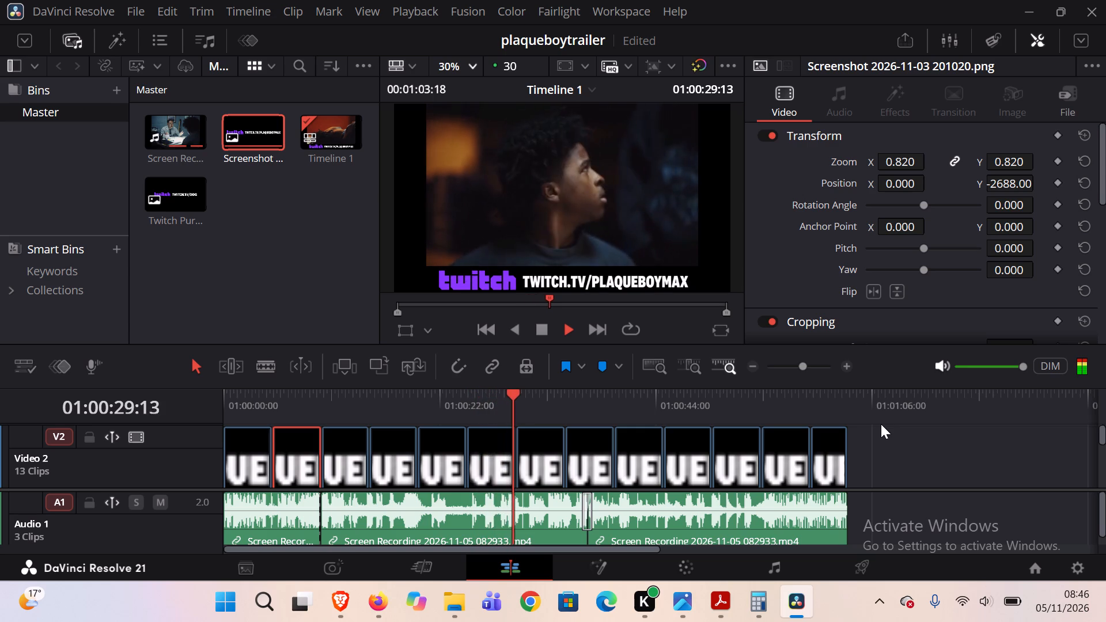
pyautogui.press('space')
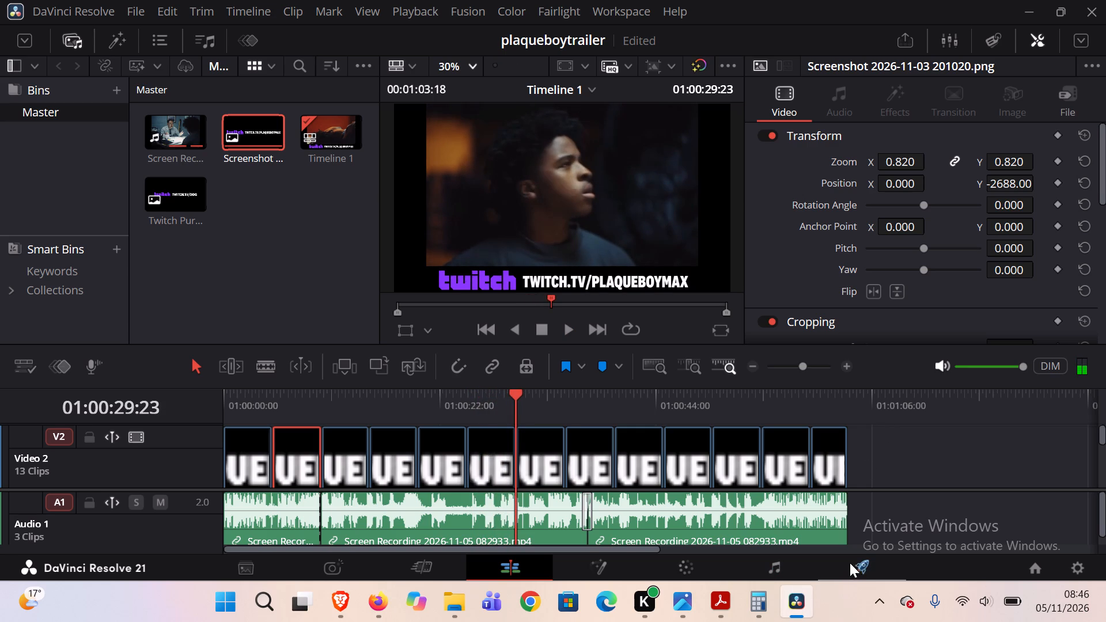
# Open the Deliver page and choose the TikTok 1080p render preset.
pyautogui.click(857, 563)
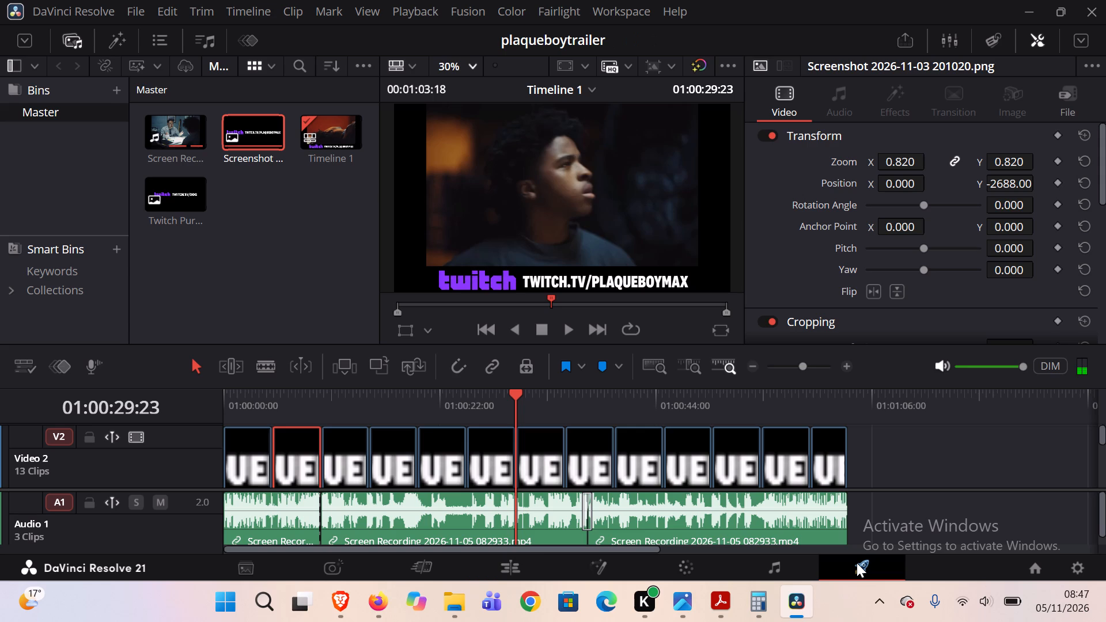
pyautogui.click(857, 563)
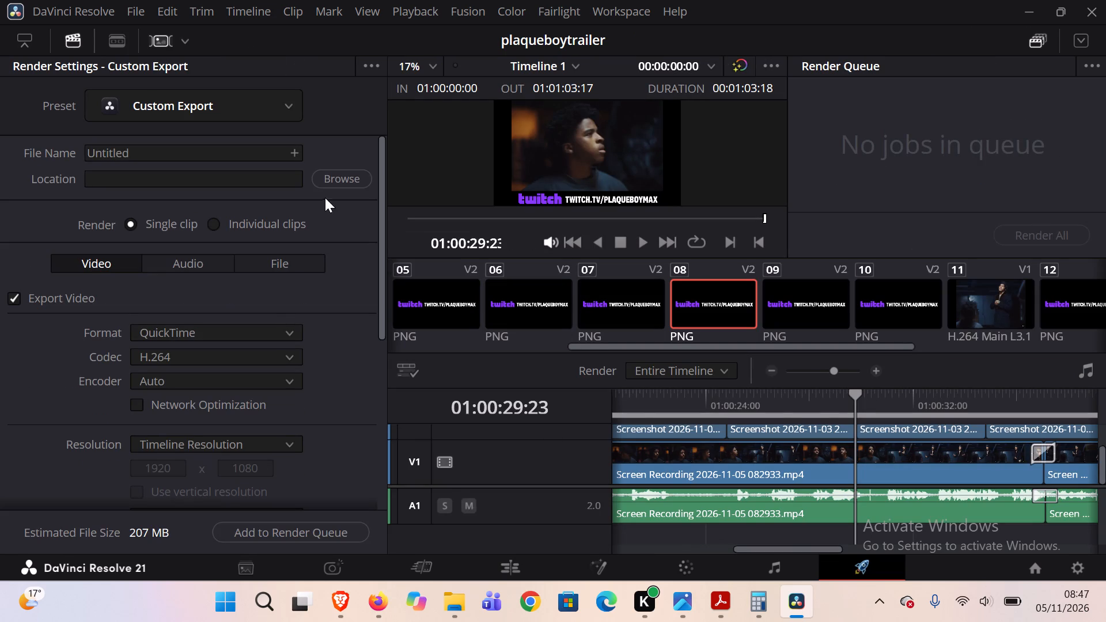
pyautogui.click(288, 108)
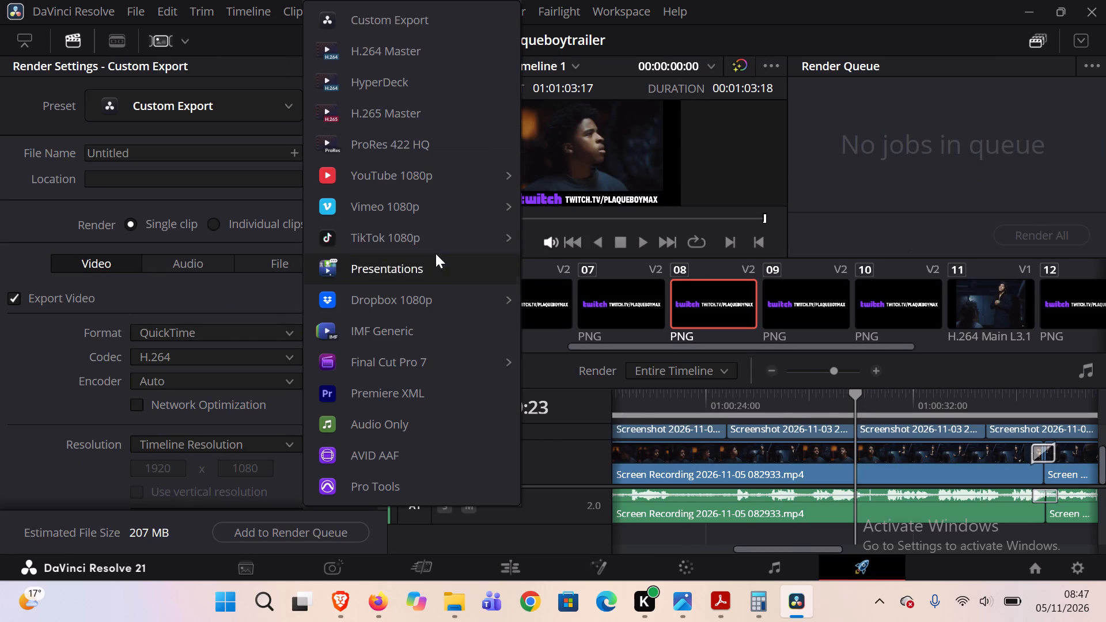
pyautogui.click(560, 242)
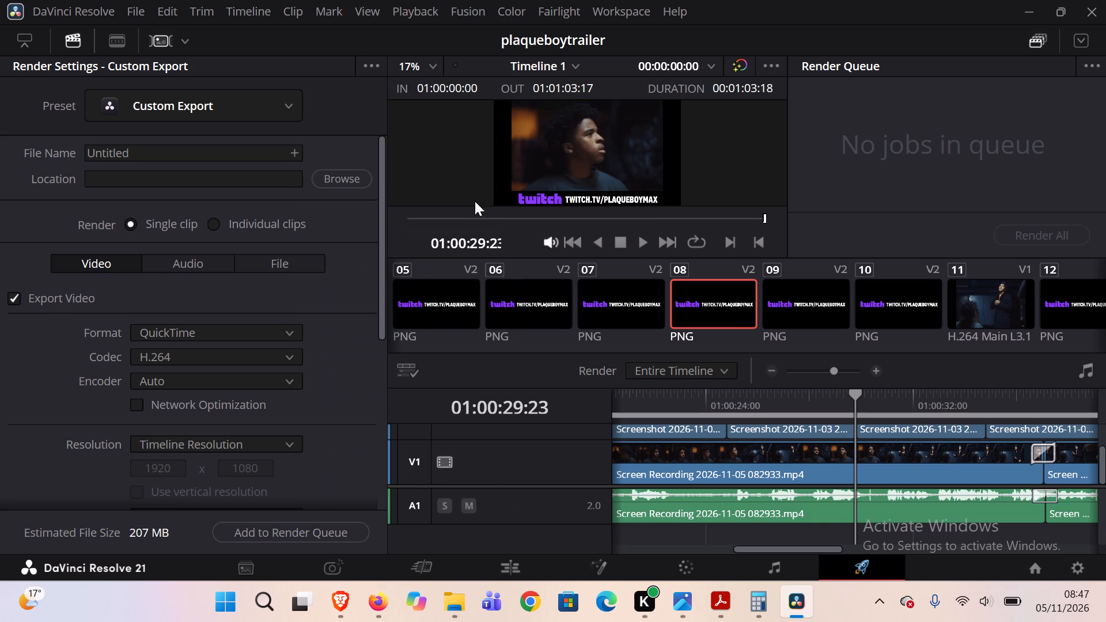
# Replace the render file name with plaquetrailer.
pyautogui.click(204, 147)
pyautogui.press('BackSpace')
pyautogui.press('BackSpace')
pyautogui.press('BackSpace')
pyautogui.press('BackSpace')
pyautogui.press('BackSpace')
pyautogui.press('BackSpace')
pyautogui.press('BackSpace')
pyautogui.press('BackSpace')
pyautogui.press('BackSpace')
pyautogui.press('BackSpace')
pyautogui.press('BackSpace')
pyautogui.press('BackSpace')
pyautogui.press('BackSpace')
pyautogui.press('BackSpace')
pyautogui.press('BackSpace')
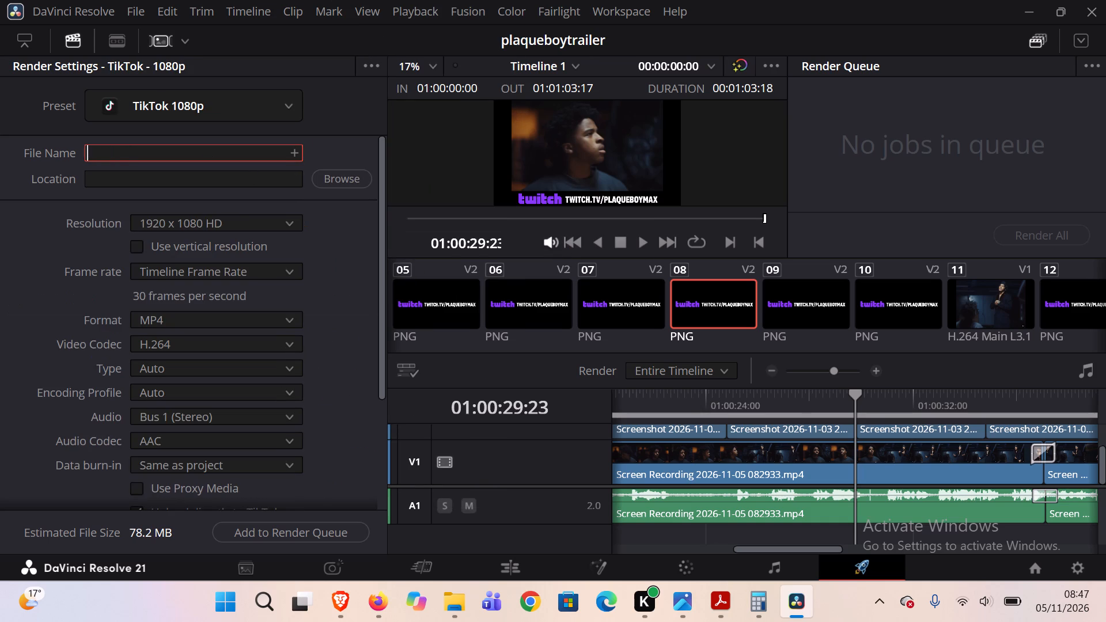
pyautogui.write('plaquetrailer')
# Set the render destination to the portfolio folder on the Desktop.
pyautogui.click(321, 181)
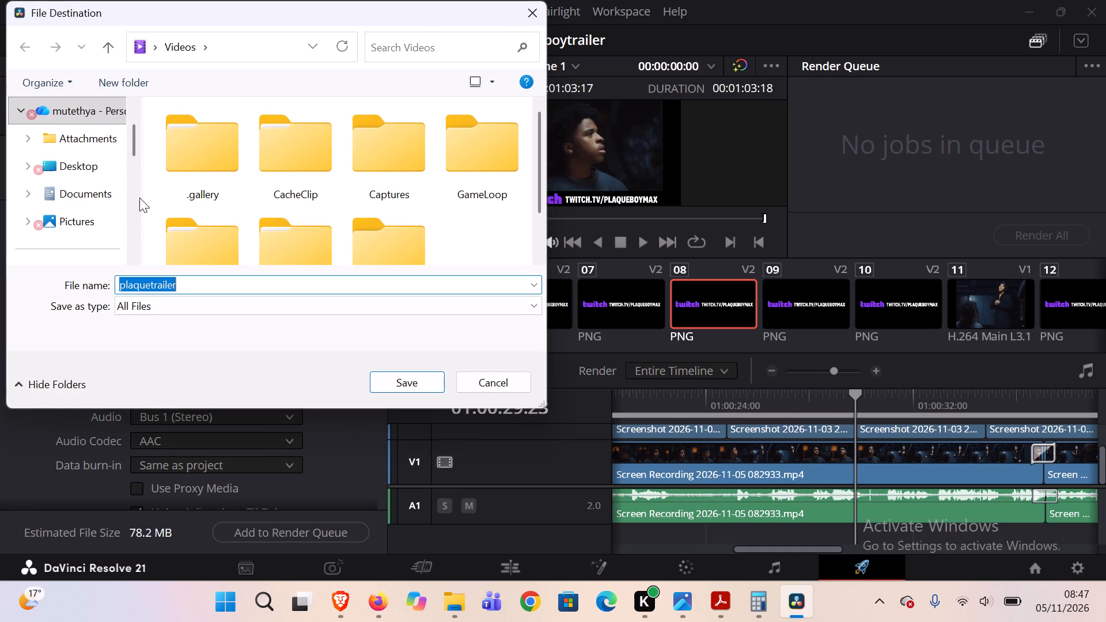
pyautogui.doubleClick(92, 165)
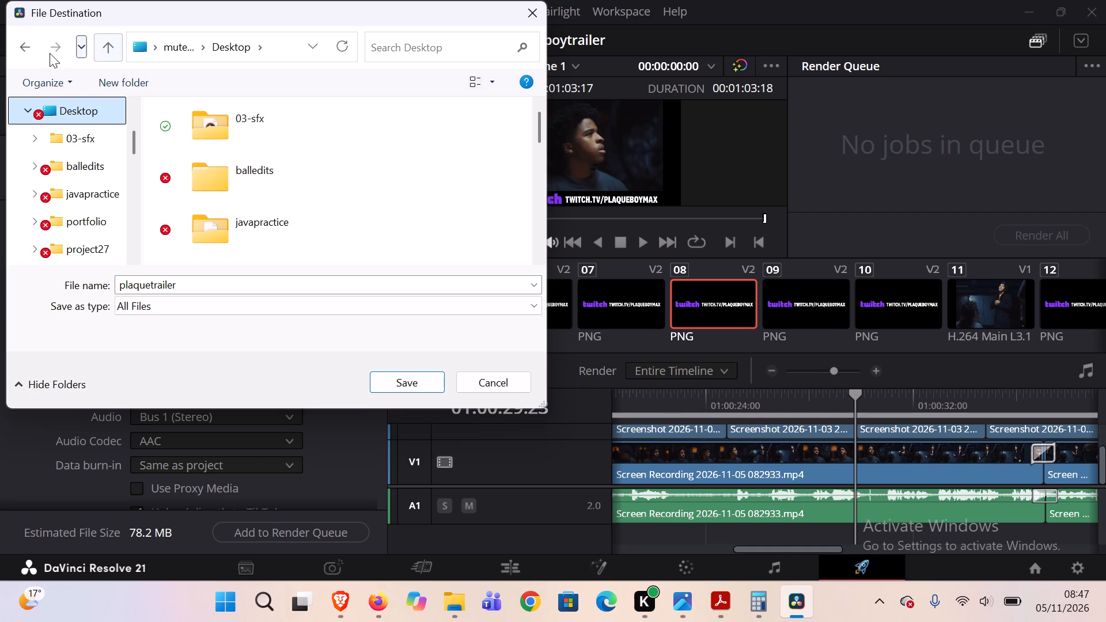
pyautogui.doubleClick(78, 215)
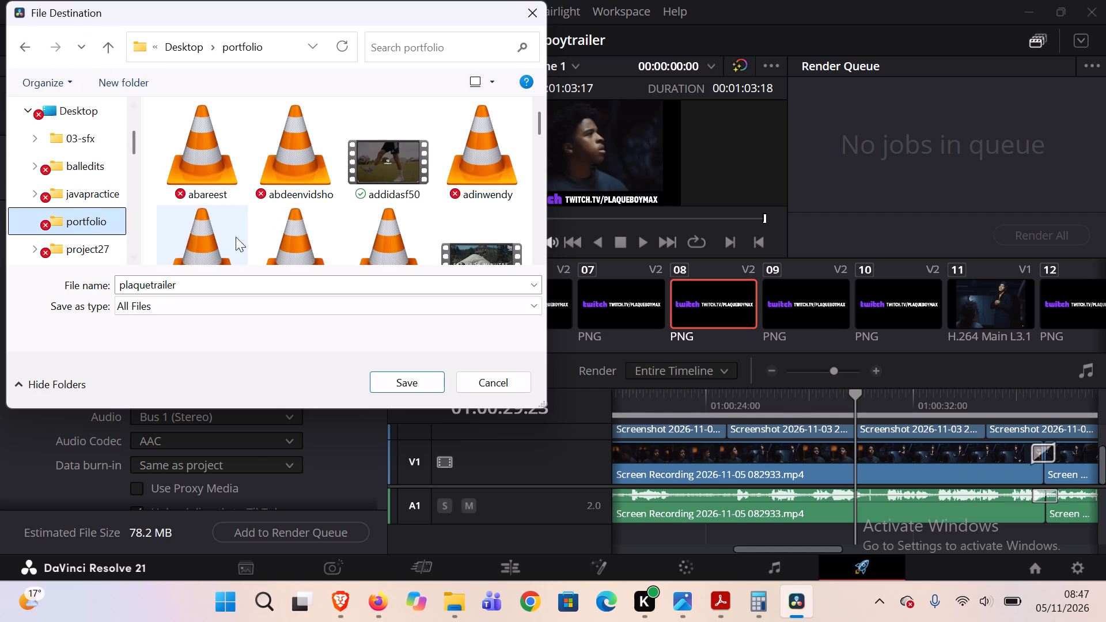
pyautogui.click(419, 381)
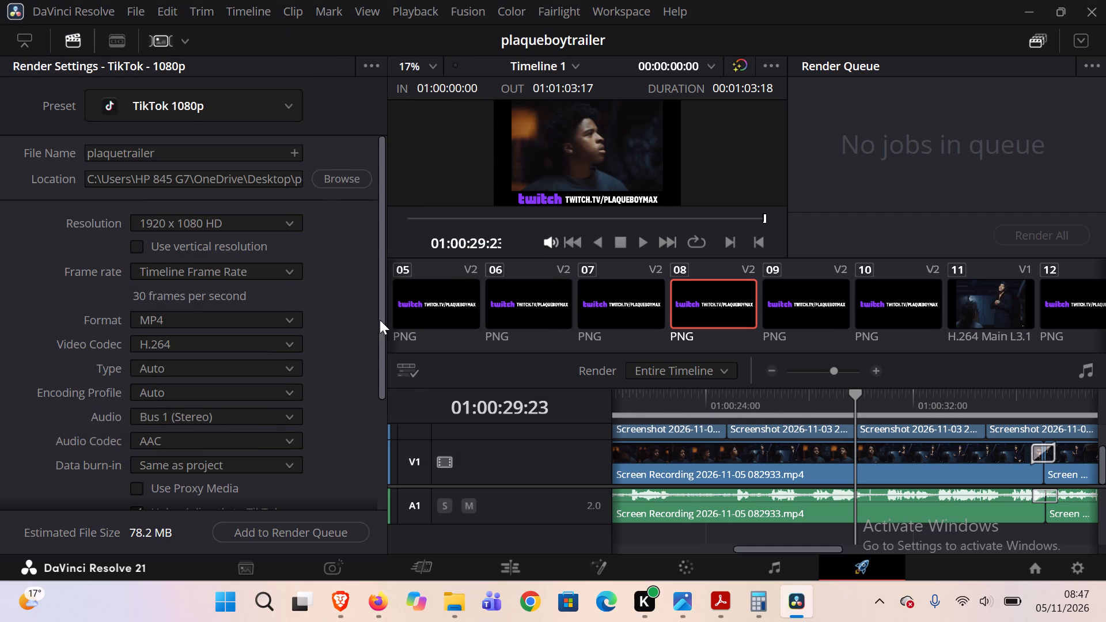
# Allow comments on the direct TikTok upload and set its privacy to Public.
pyautogui.scroll(-2, 323, 246)
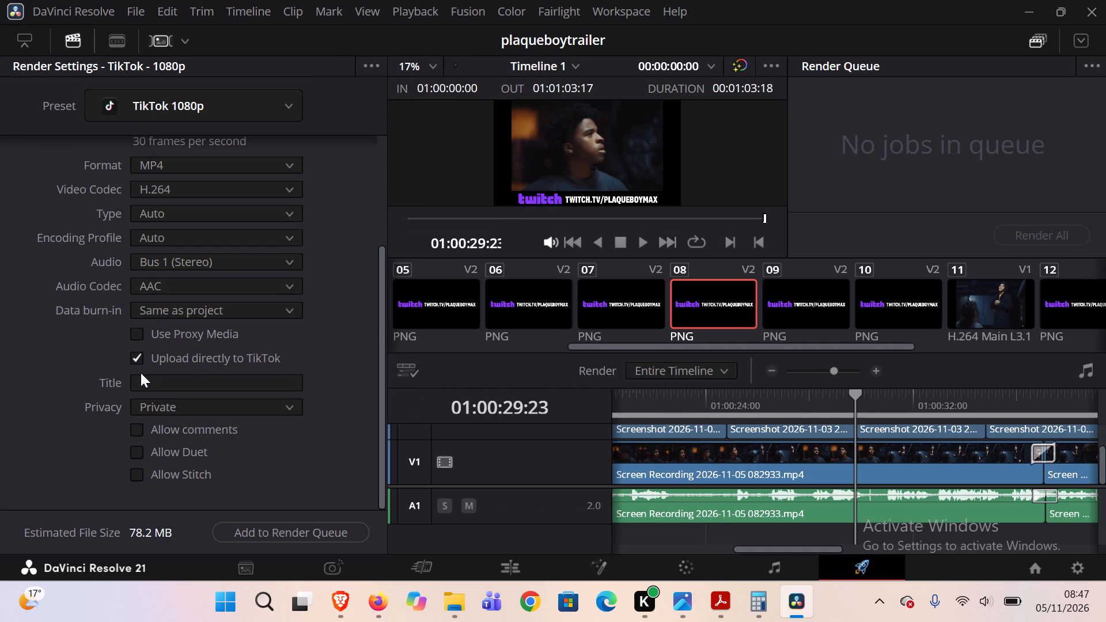
pyautogui.click(133, 426)
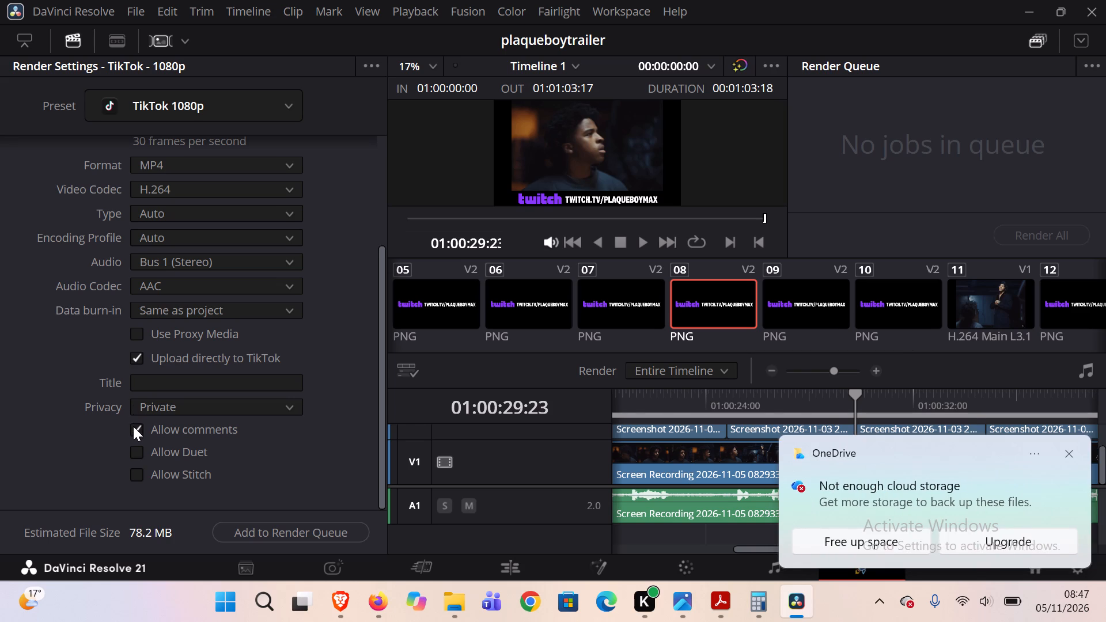
pyautogui.click(280, 402)
pyautogui.click(251, 423)
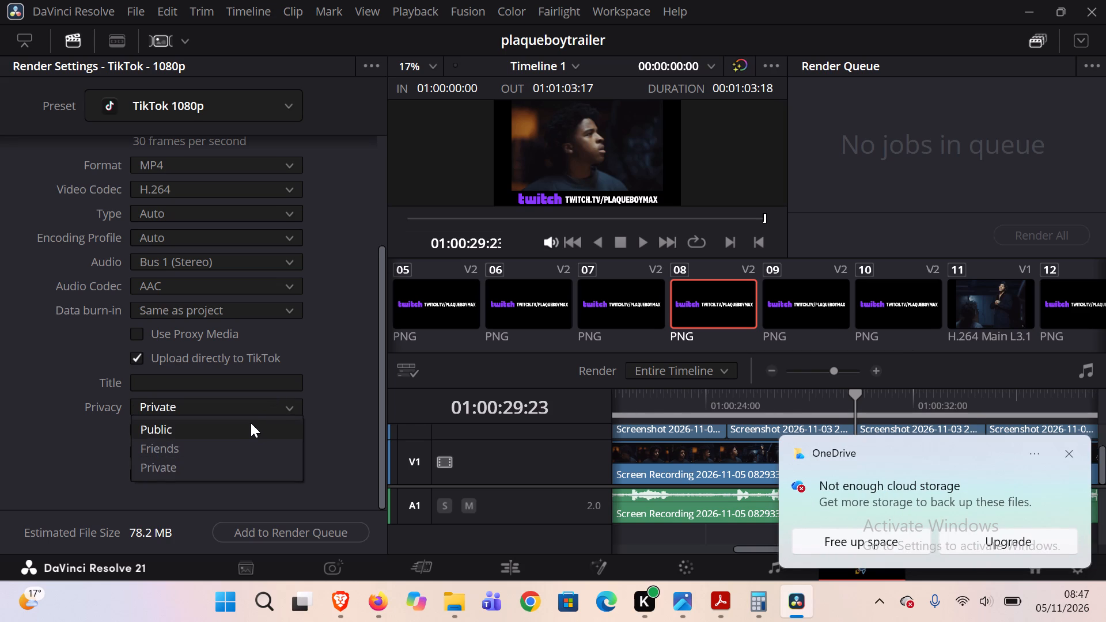
# Copy the full Rising Star post text, including the Nov 6 - 8th date line, from X in Brave and paste it as the TikTok upload title.
pyautogui.click(351, 601)
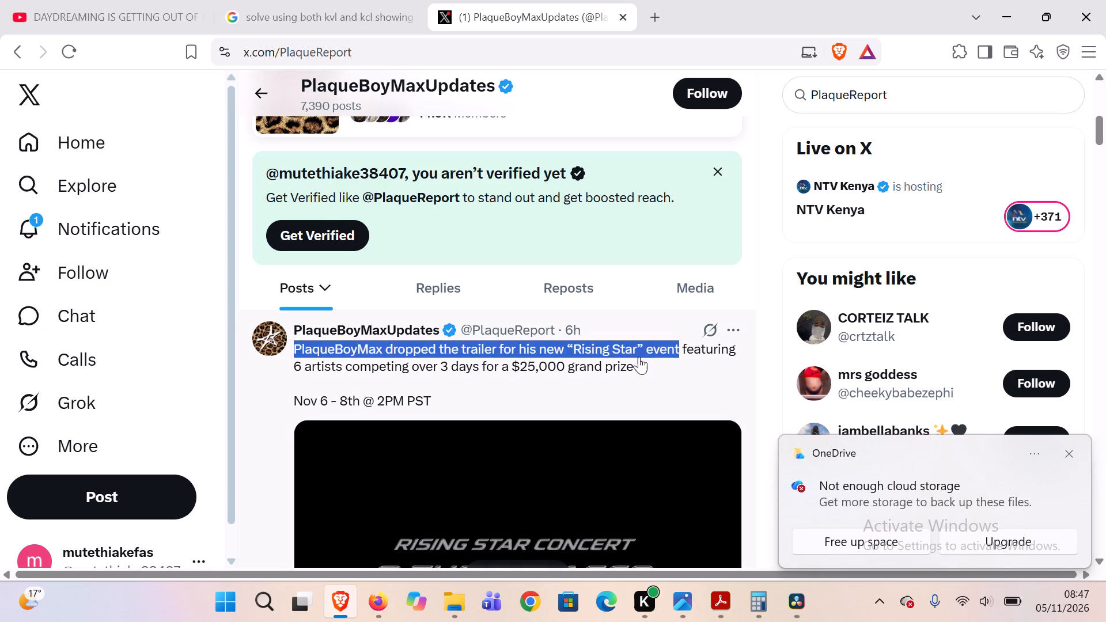
pyautogui.click(639, 361)
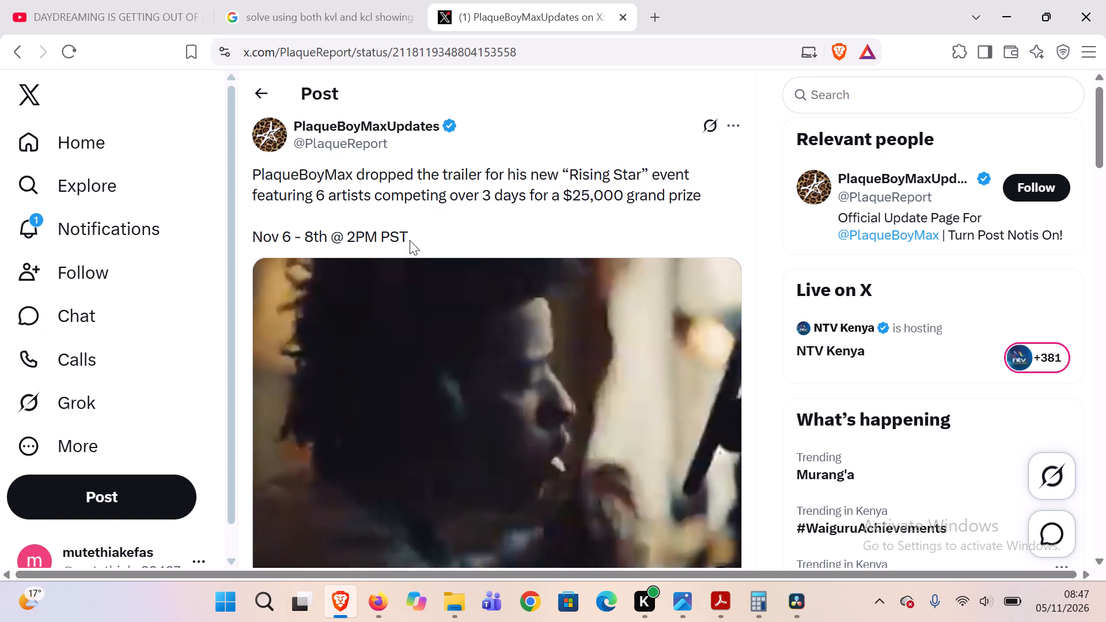
pyautogui.moveTo(410, 240); pyautogui.dragTo(248, 168)
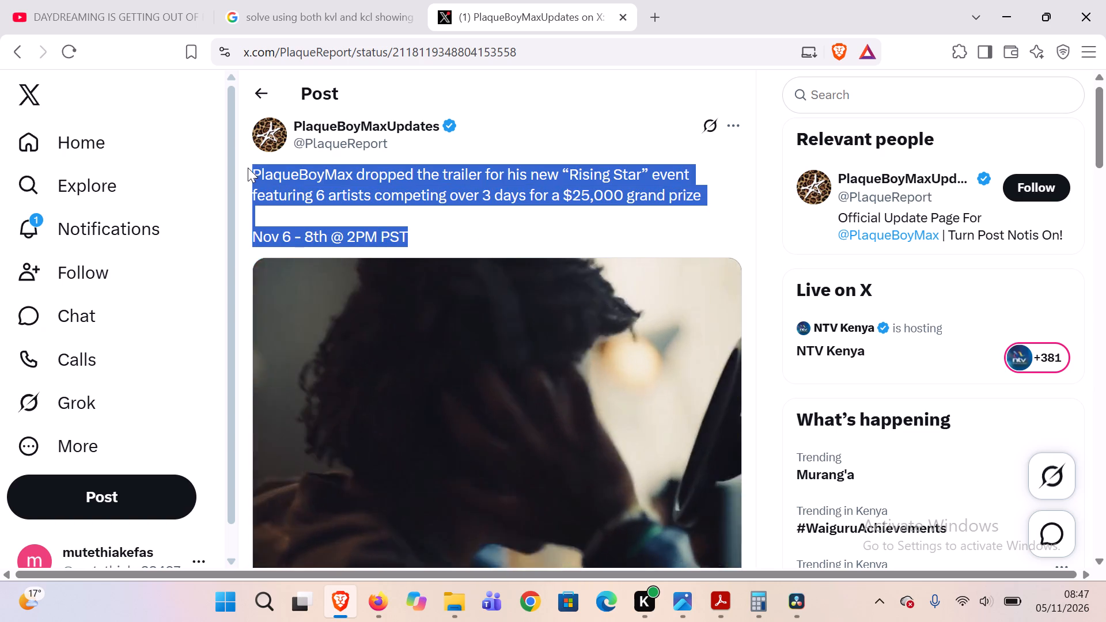
pyautogui.hotkey('ctrl', 'c')
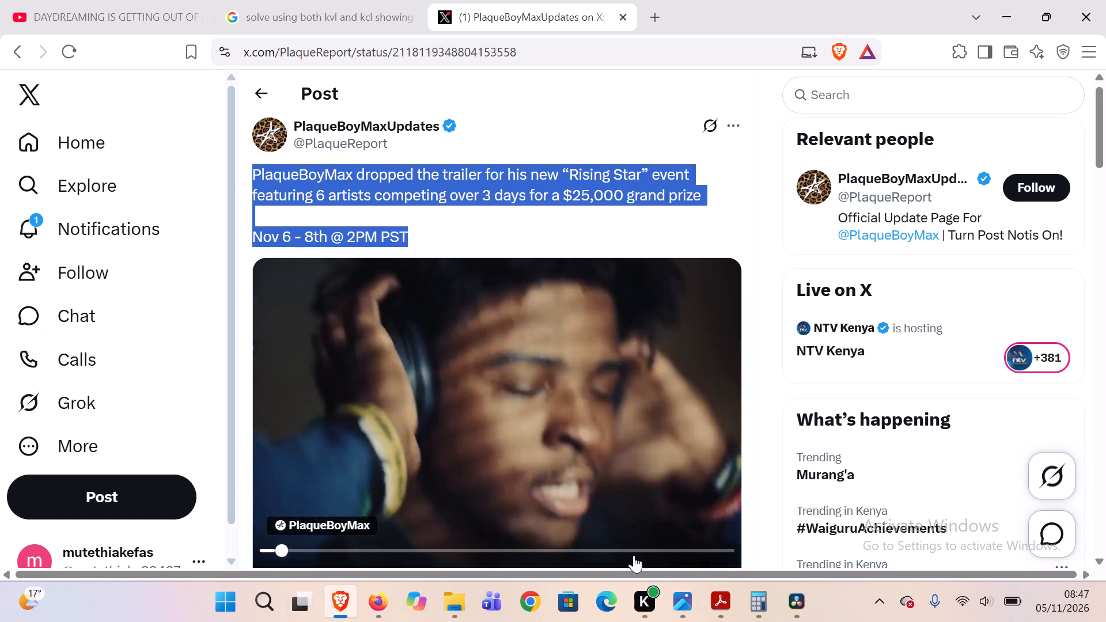
pyautogui.click(786, 606)
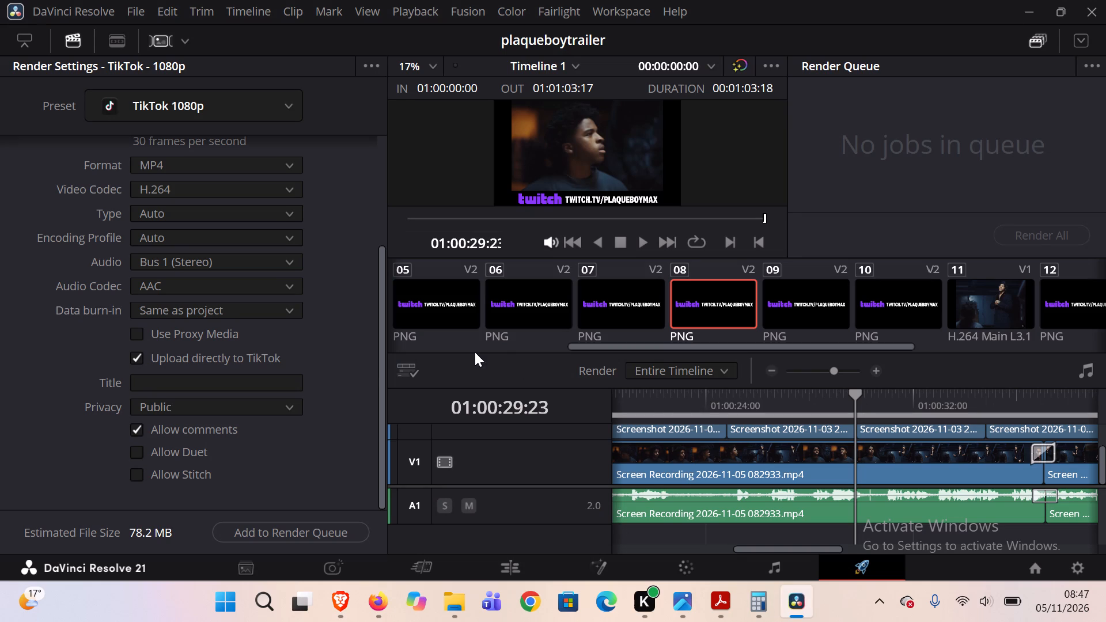
pyautogui.click(226, 380)
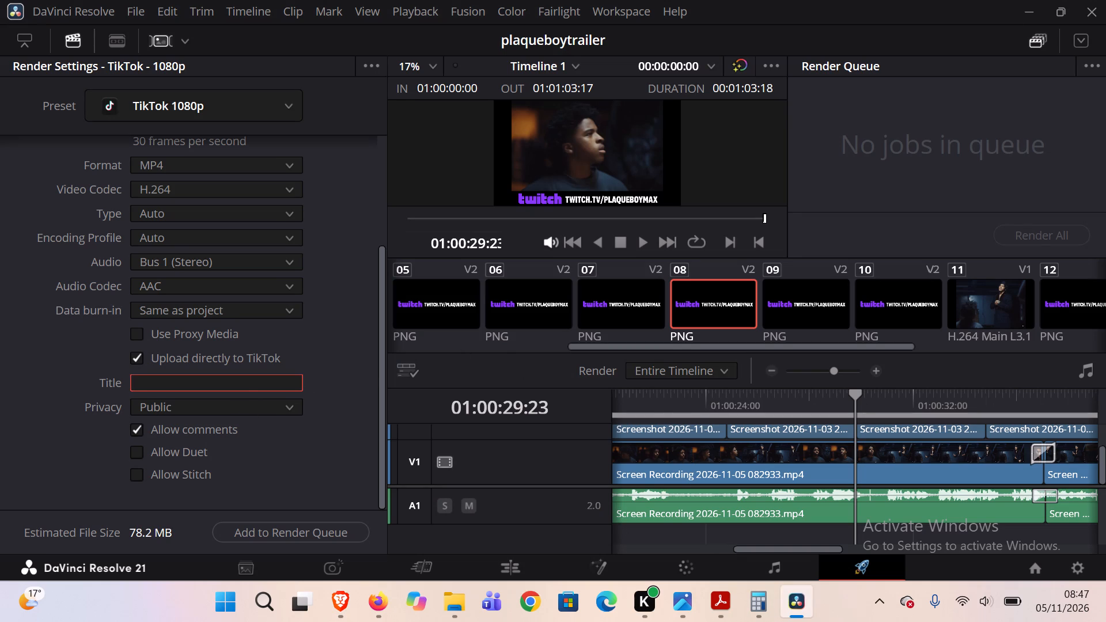
pyautogui.hotkey('ctrl', 'v')
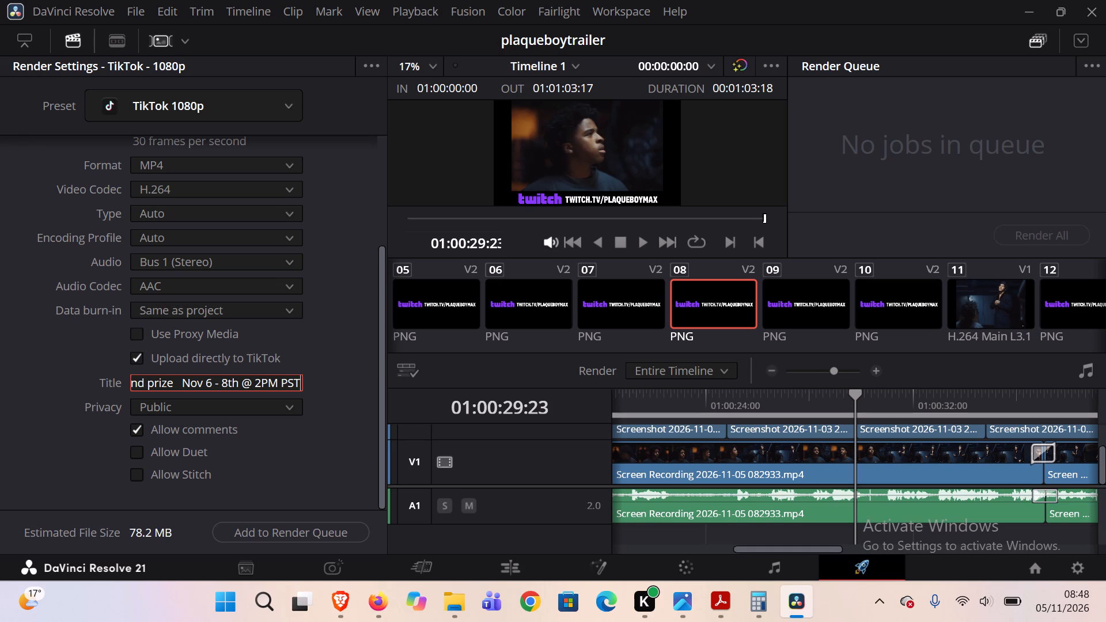
# Add the plaquetrailer export to the render queue and render it.
pyautogui.click(305, 525)
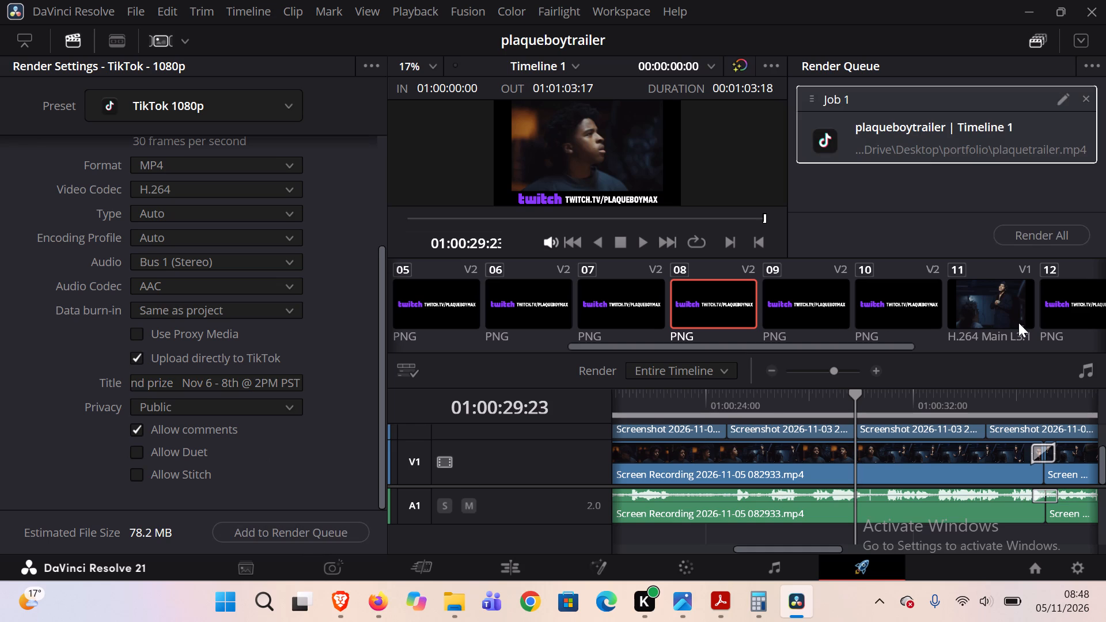
pyautogui.click(1035, 239)
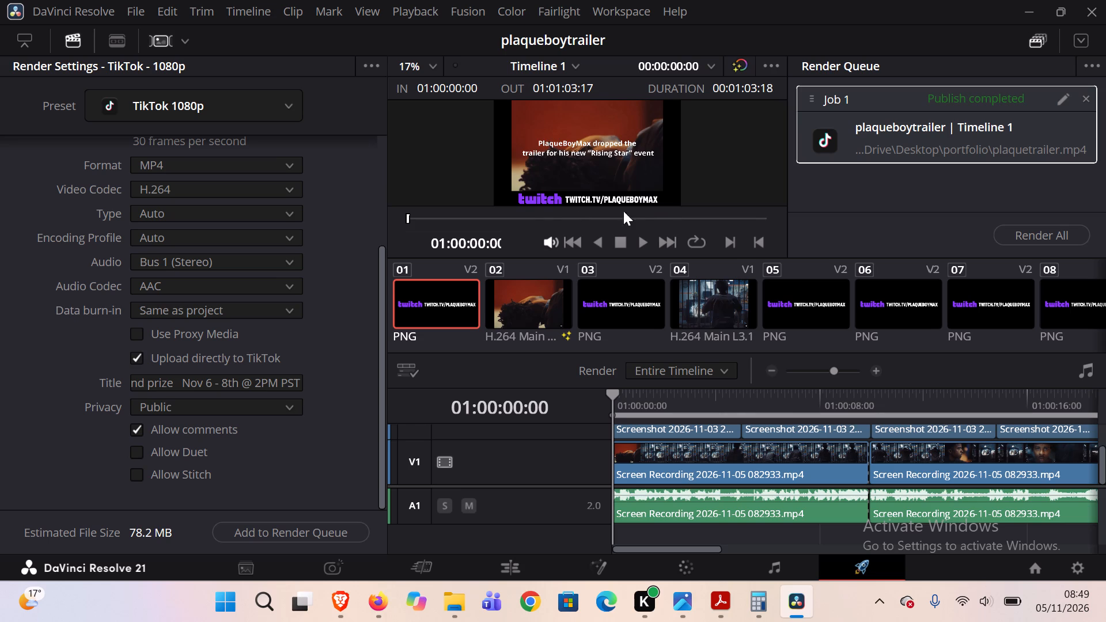
pyautogui.scroll(2, 359, 318)
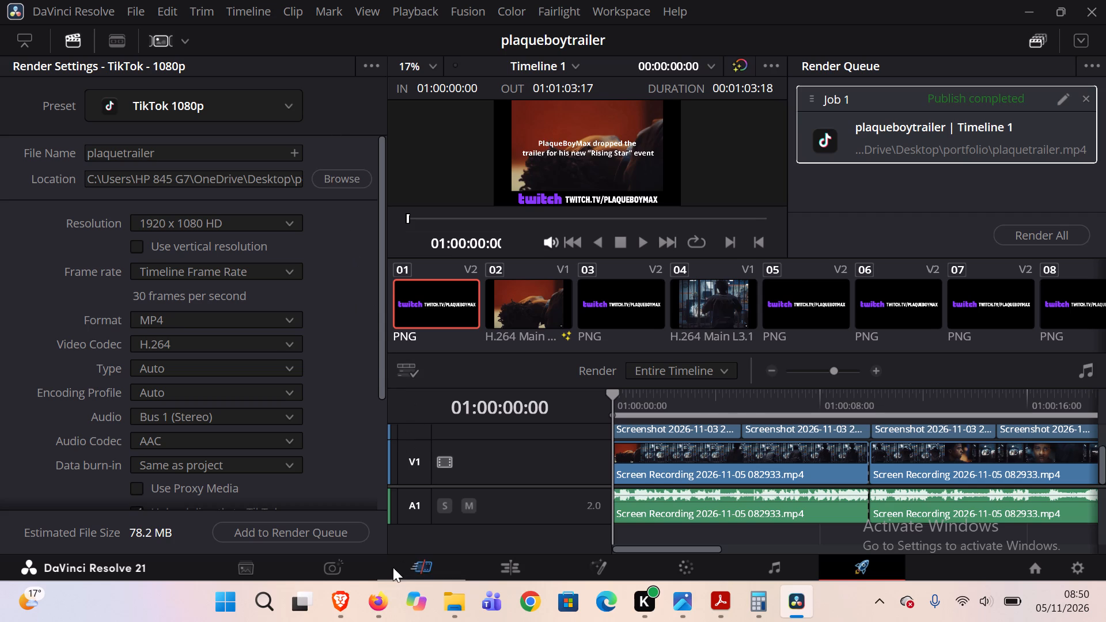
# Return to the Edit page and look through the timeline viewer's zoom levels.
pyautogui.click(505, 560)
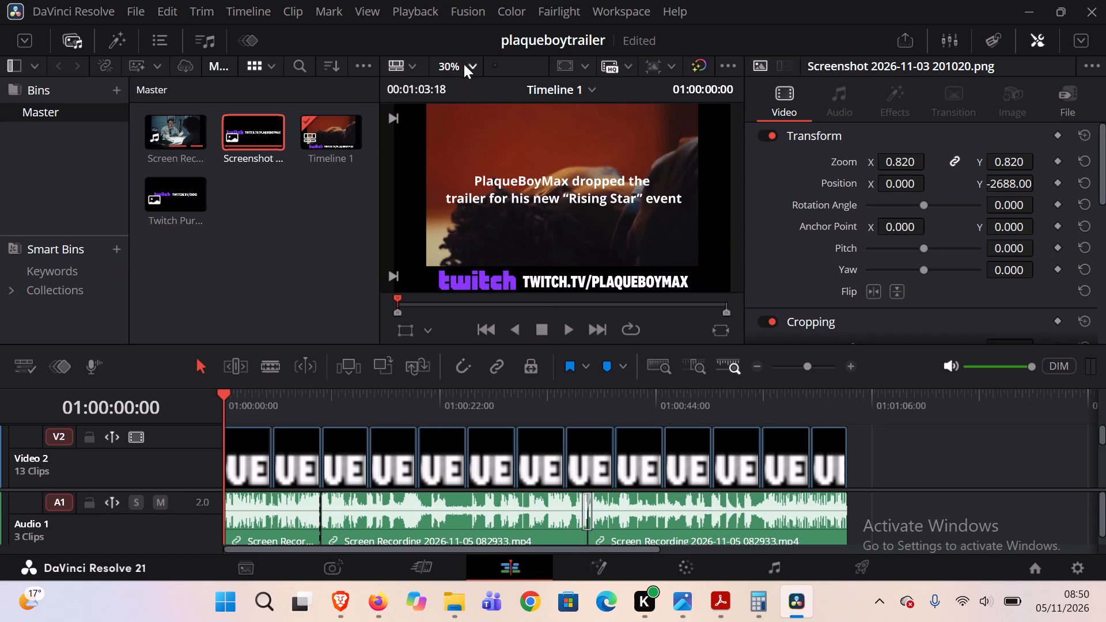
pyautogui.scroll(-2, 464, 65)
pyautogui.scroll(1, 448, 63)
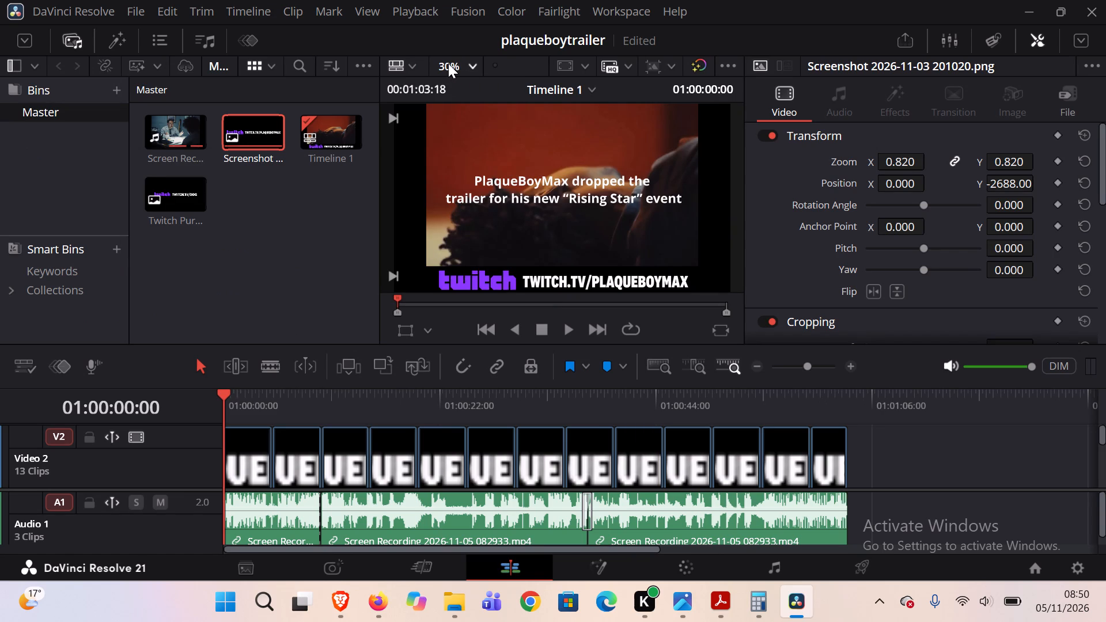
pyautogui.hscroll(-1, 448, 63)
pyautogui.click(448, 63)
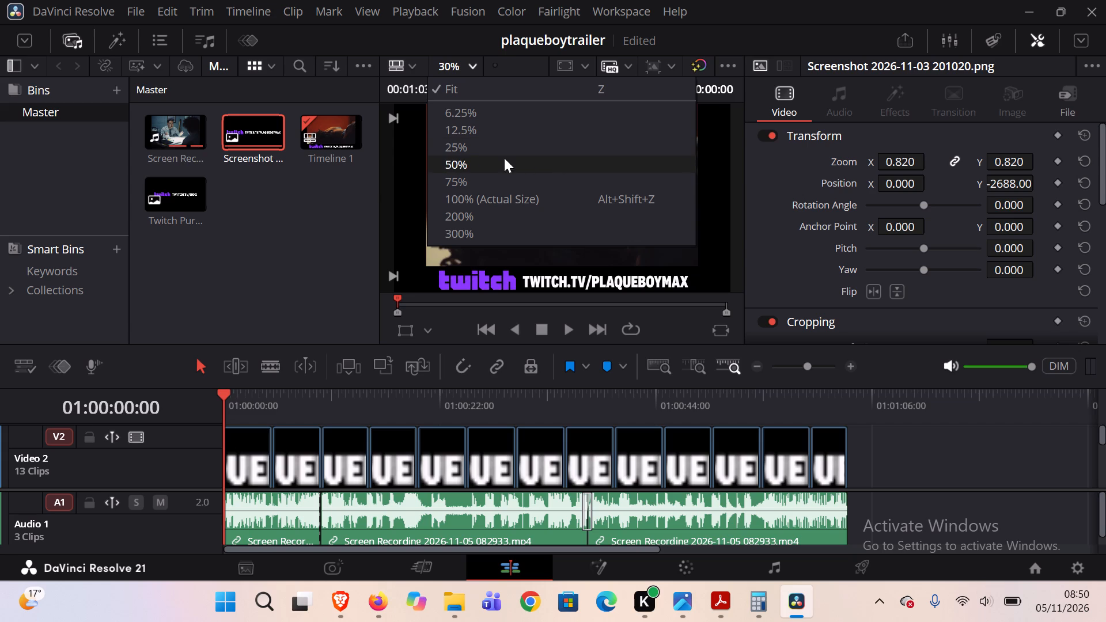
pyautogui.click(456, 68)
pyautogui.click(471, 65)
pyautogui.click(450, 66)
pyautogui.doubleClick(450, 66)
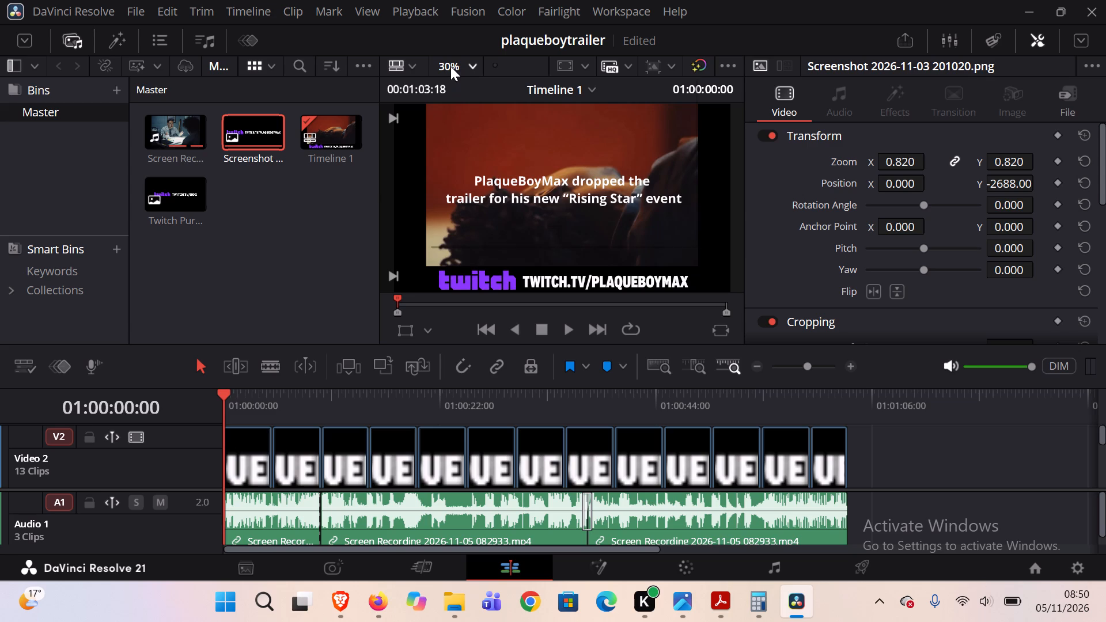
pyautogui.click(450, 66)
pyautogui.click(450, 66)
# Set the video monitoring resolution to 1280 x 720 HD 720P in the project settings and save them.
pyautogui.click(142, 10)
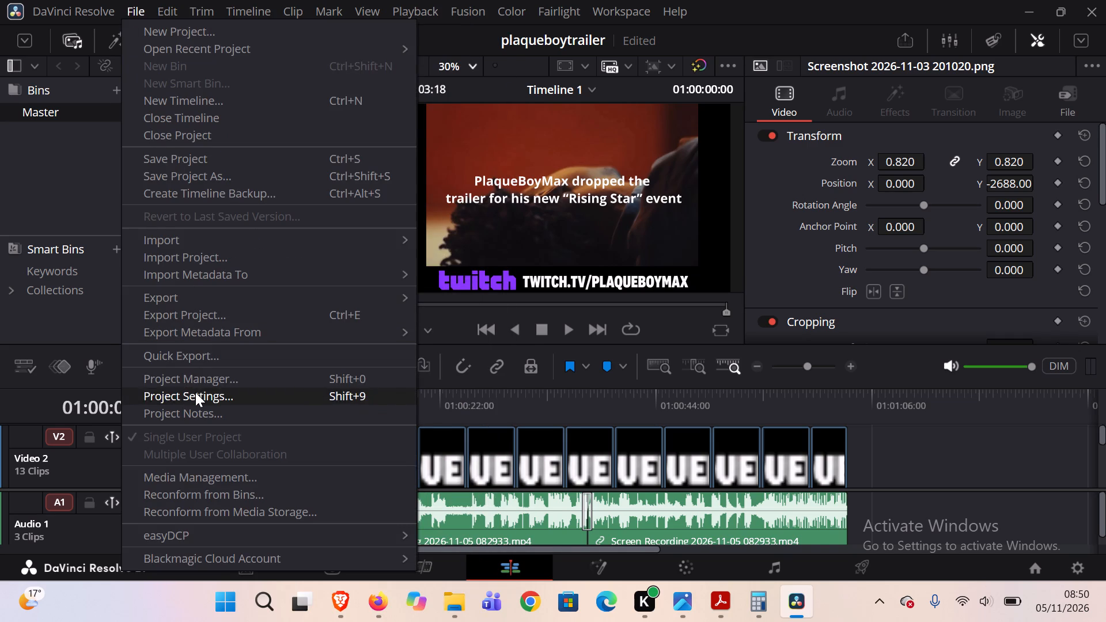
pyautogui.click(195, 392)
pyautogui.scroll(1, 539, 253)
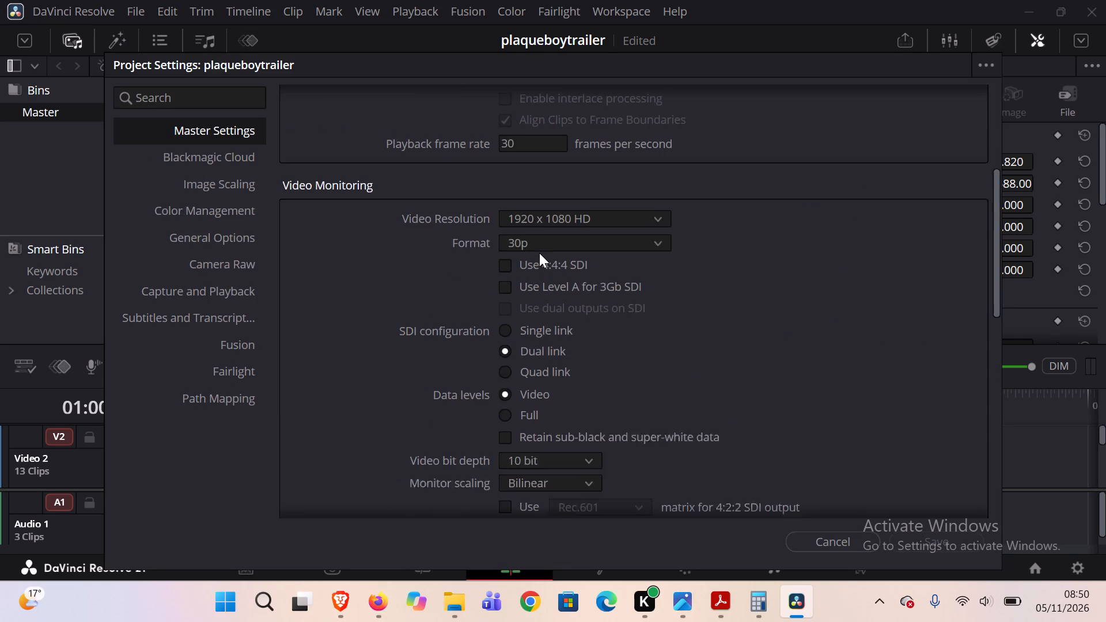
pyautogui.scroll(1, 539, 253)
pyautogui.click(654, 257)
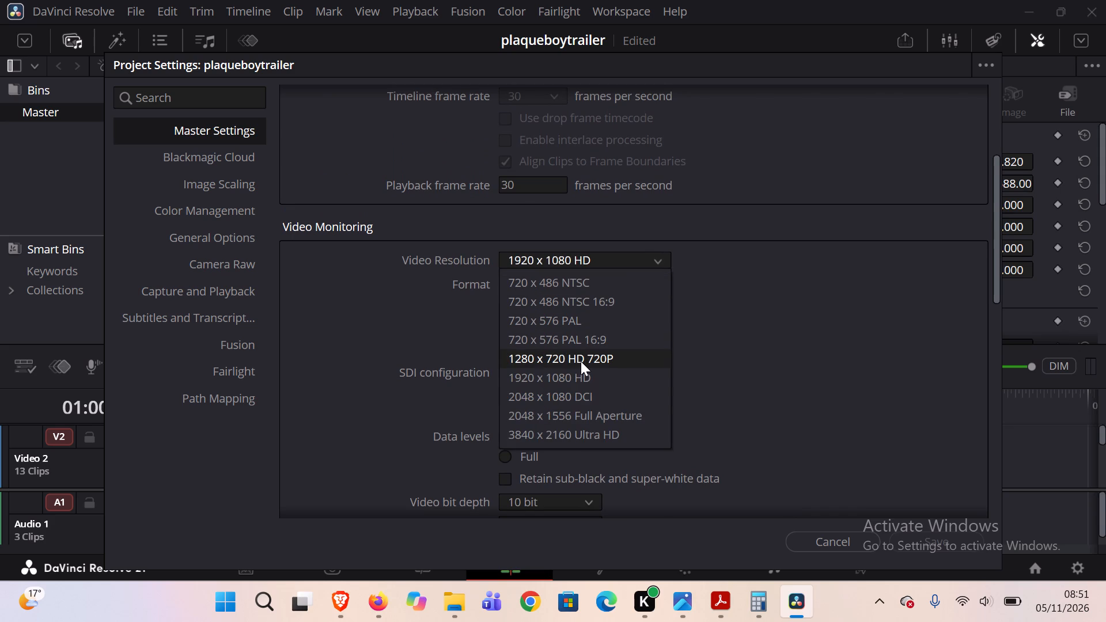
pyautogui.click(581, 361)
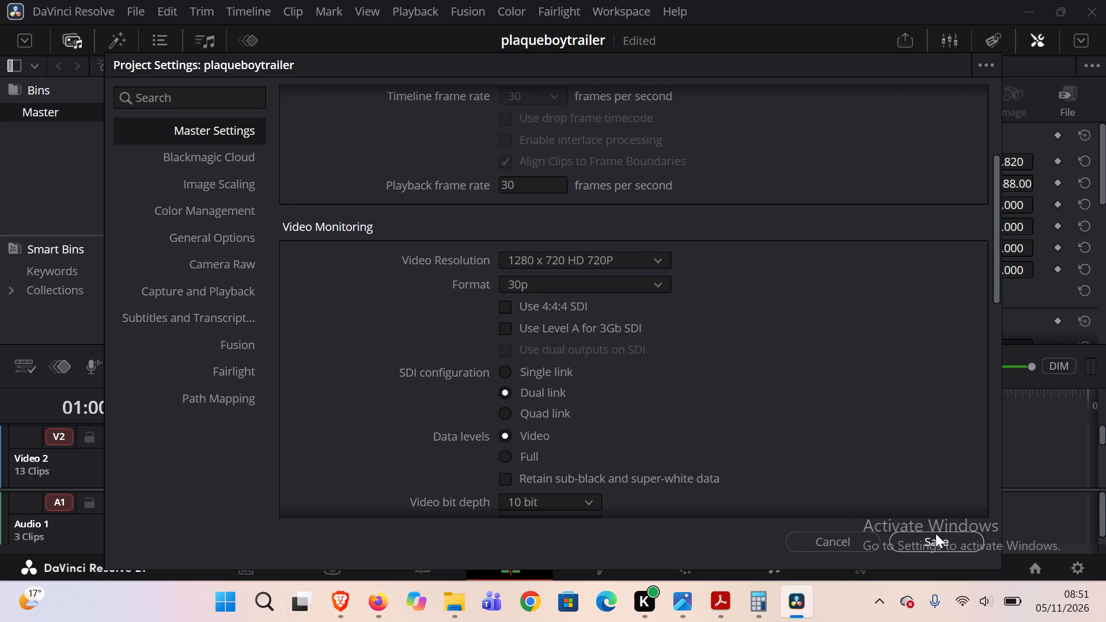
pyautogui.click(933, 537)
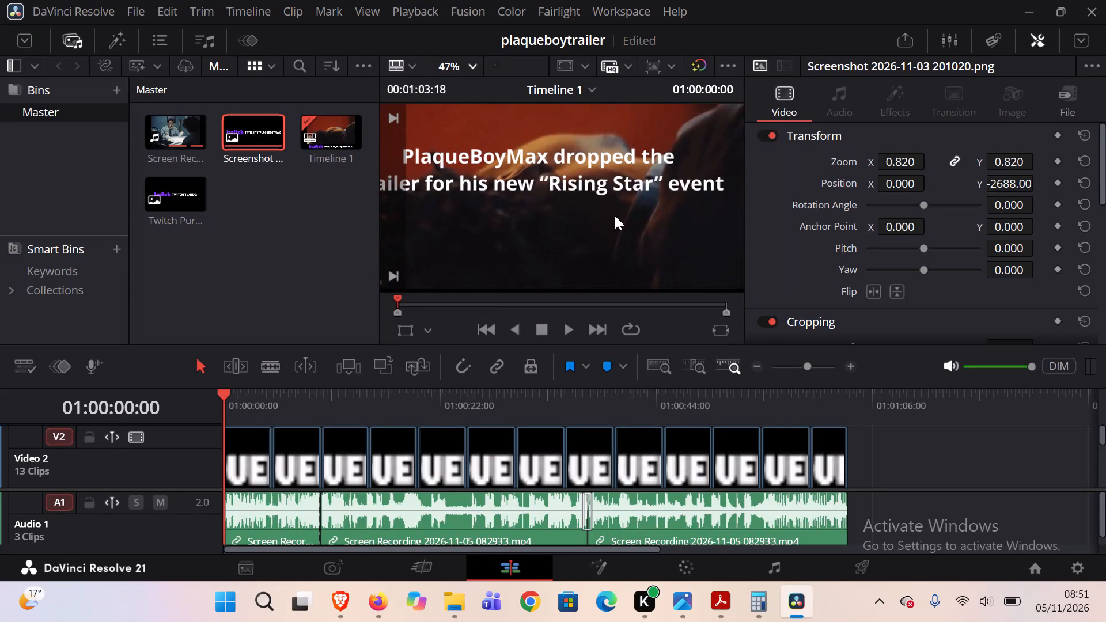
# Inspect the caption and Twitch banner up close in the timeline viewer, then restore the viewer zoom to Fit.
pyautogui.keyDown('ctrl'); pyautogui.scroll(-2, 619, 210); pyautogui.keyUp('ctrl')
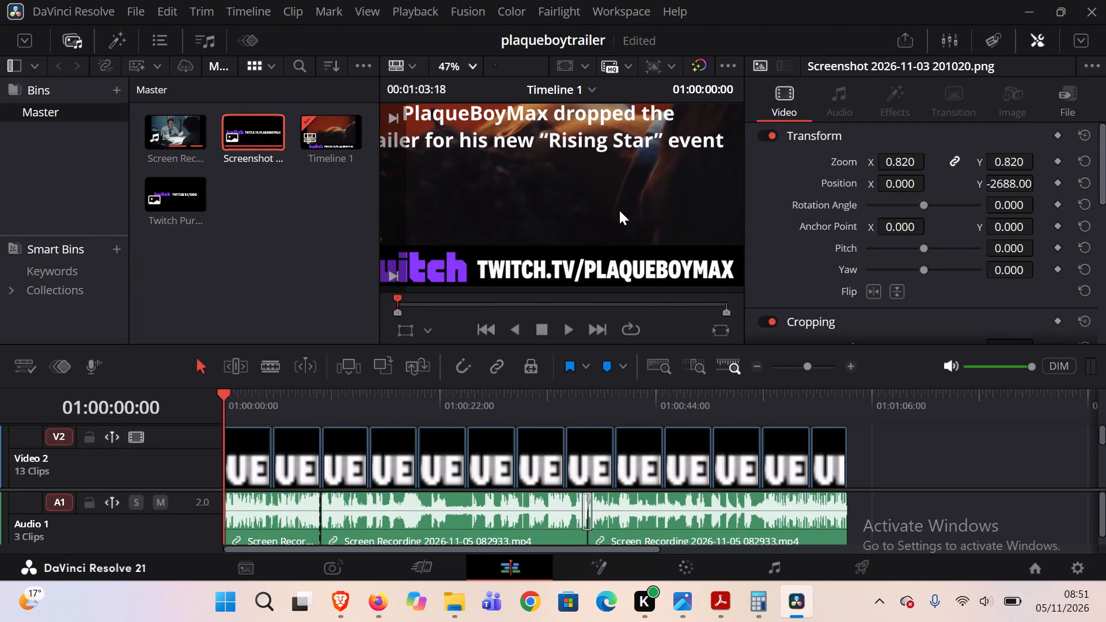
pyautogui.keyDown('ctrl'); pyautogui.scroll(-2, 619, 210); pyautogui.keyUp('ctrl')
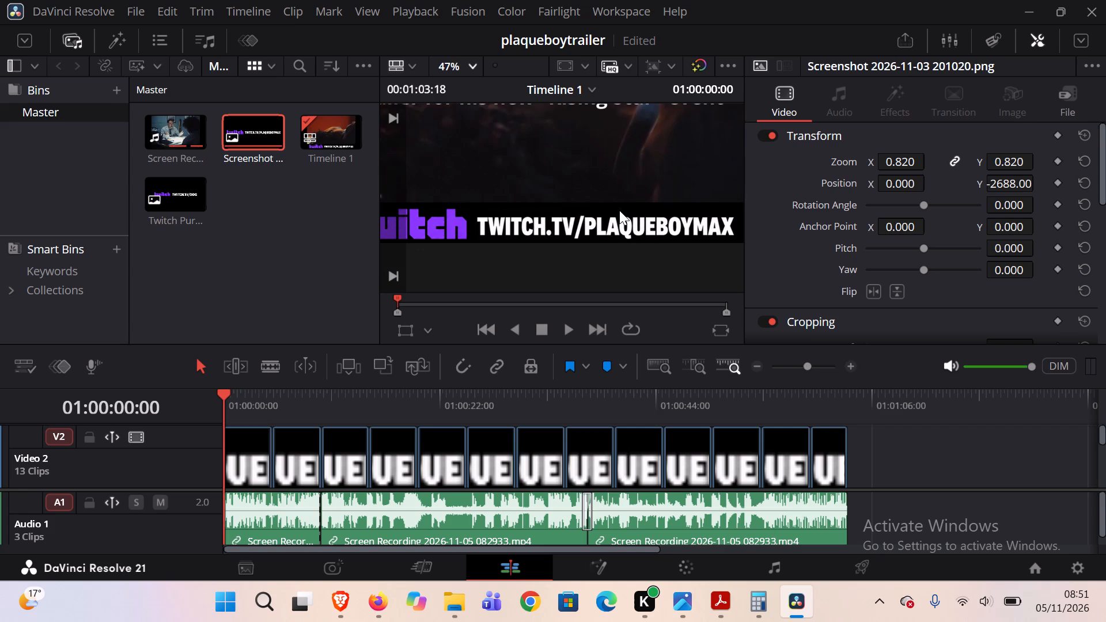
pyautogui.keyDown('ctrl'); pyautogui.scroll(-3, 619, 210); pyautogui.keyUp('ctrl')
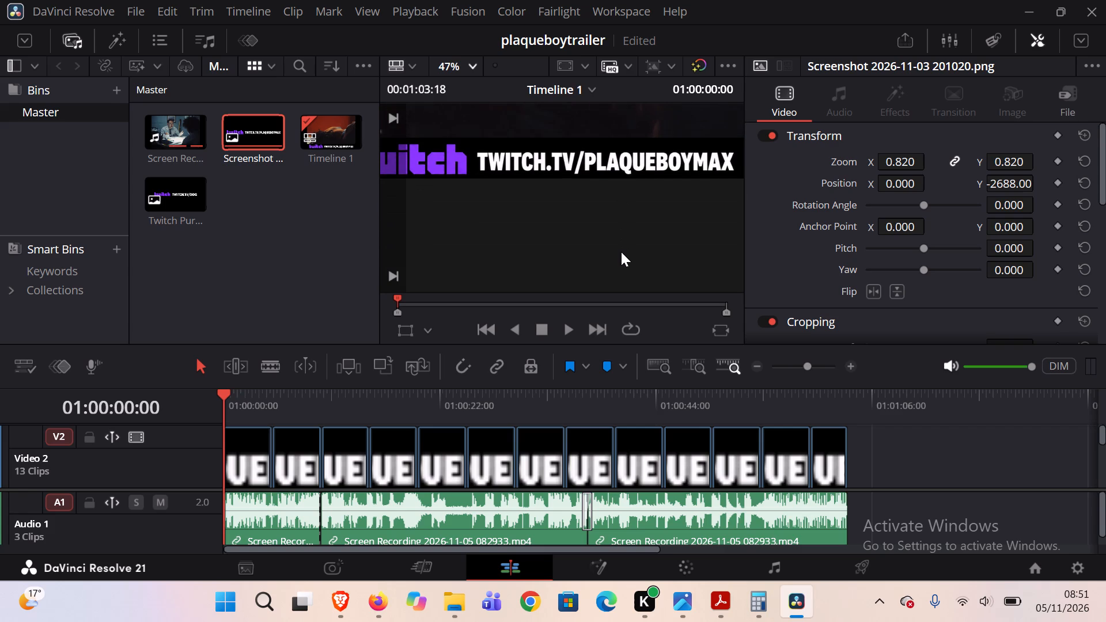
pyautogui.scroll(1, 621, 252)
pyautogui.keyDown('ctrl'); pyautogui.scroll(-4, 621, 252); pyautogui.keyUp('ctrl')
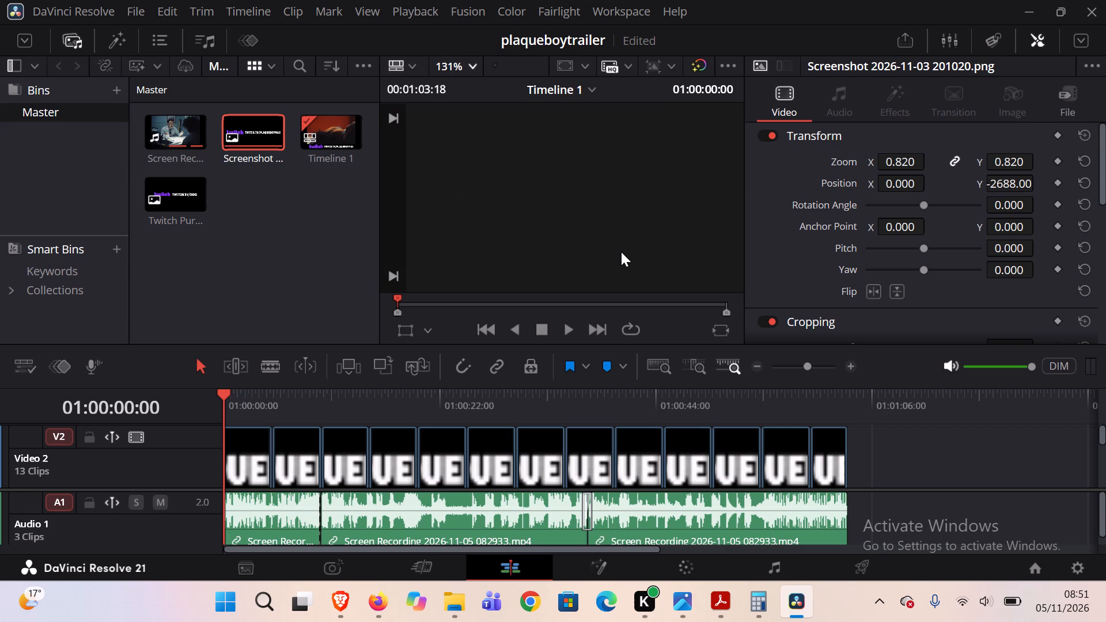
pyautogui.keyDown('ctrl'); pyautogui.scroll(-7, 621, 252); pyautogui.keyUp('ctrl')
pyautogui.click(480, 63)
pyautogui.click(465, 64)
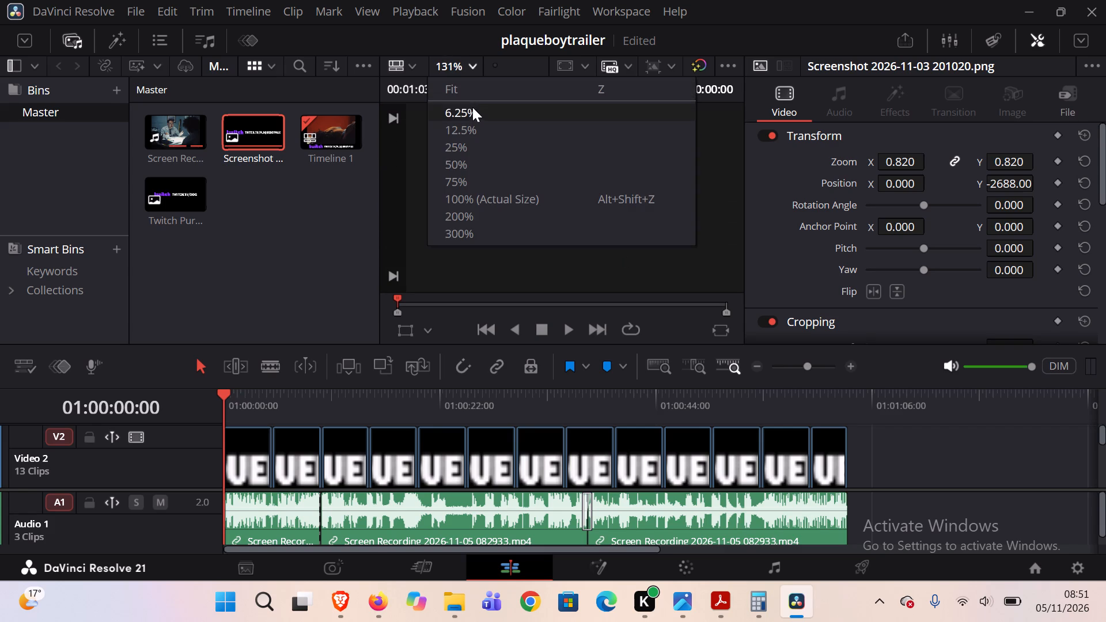
pyautogui.click(467, 91)
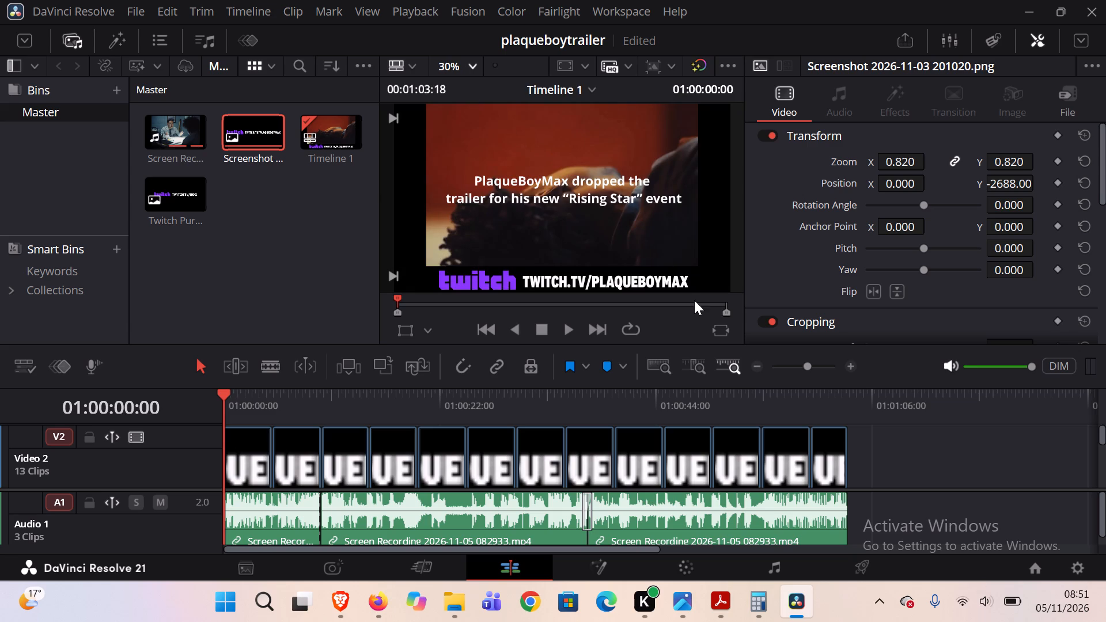
# Go to the Deliver page, review the custom export settings, and remove the published plaquetrailer job from the render queue.
pyautogui.click(877, 567)
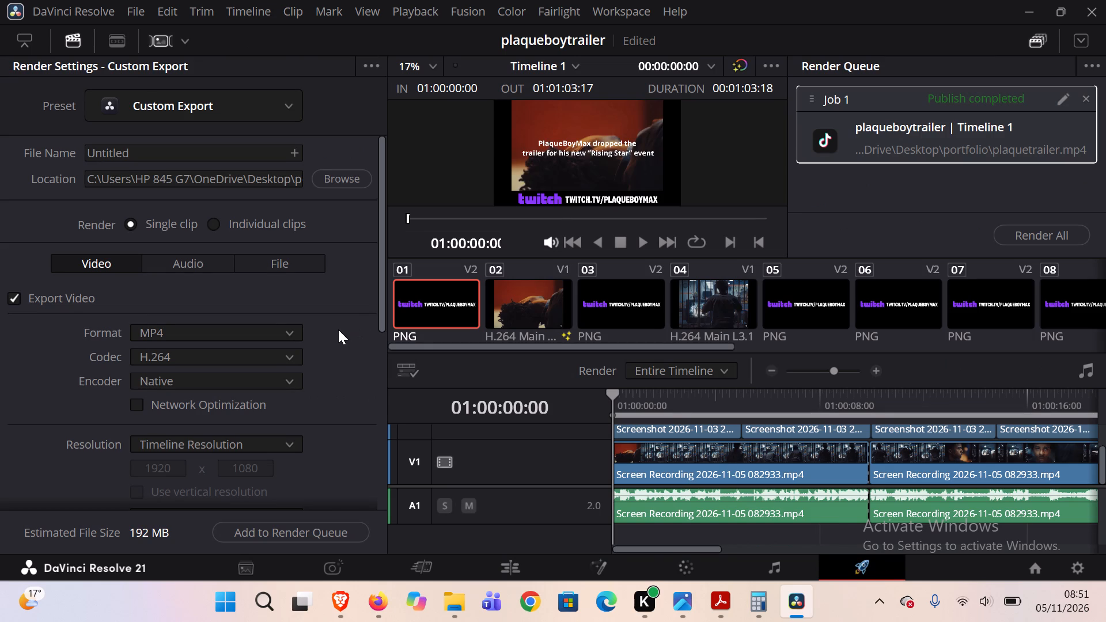
pyautogui.scroll(-1, 338, 329)
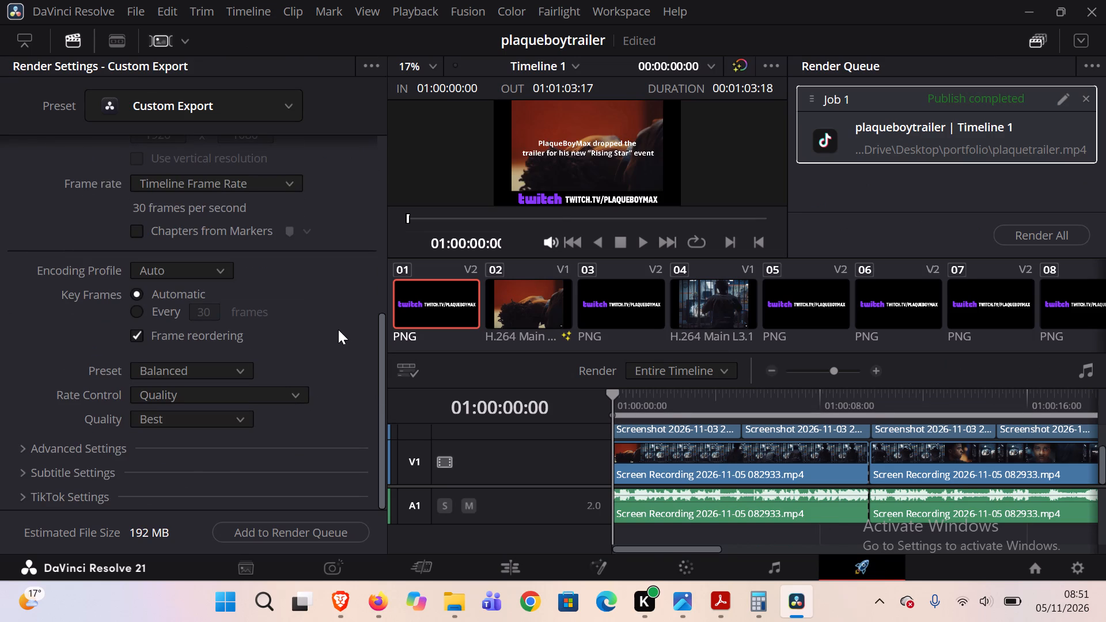
pyautogui.hotkey('ctrl', 'z')
pyautogui.scroll(2, 338, 329)
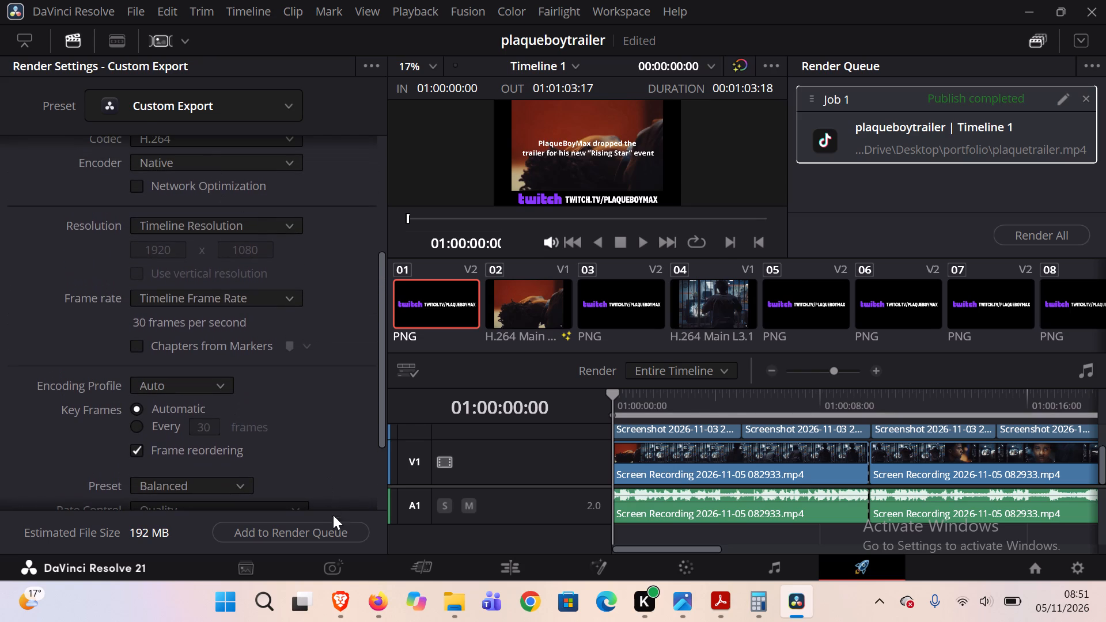
pyautogui.click(1084, 98)
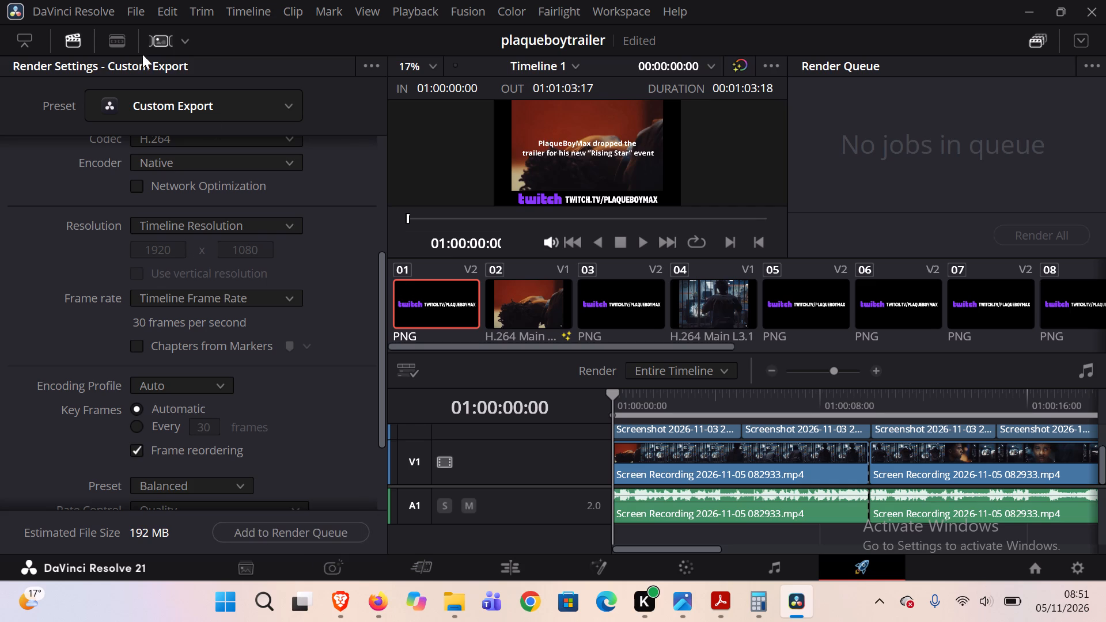
# Set the video monitoring resolution to 1920 x 1080 HD in the project settings and save them.
pyautogui.click(137, 10)
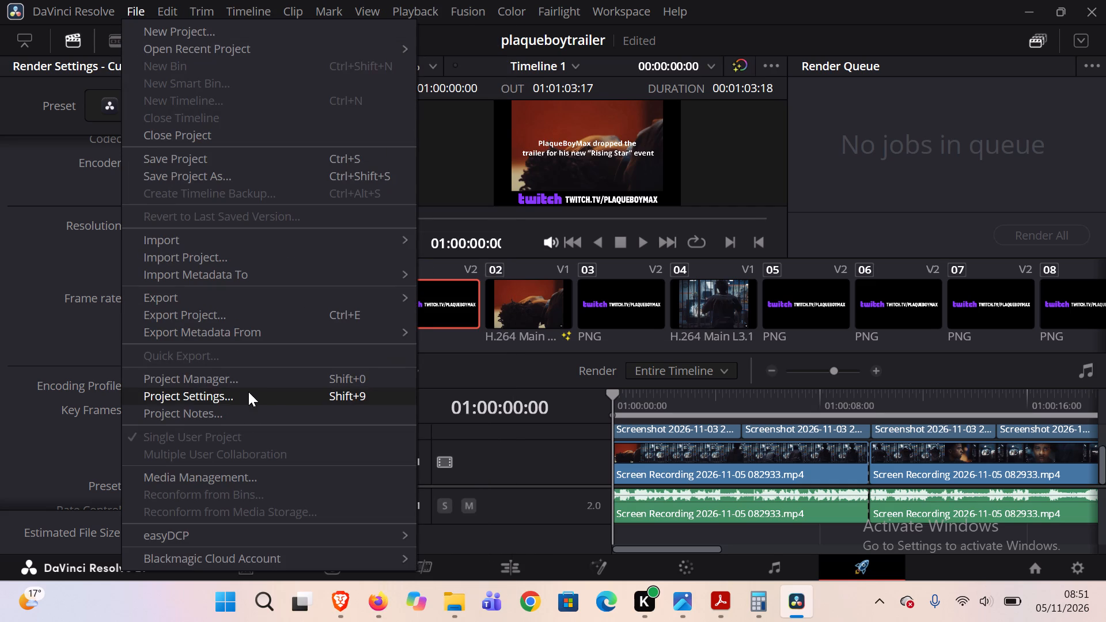
pyautogui.click(273, 392)
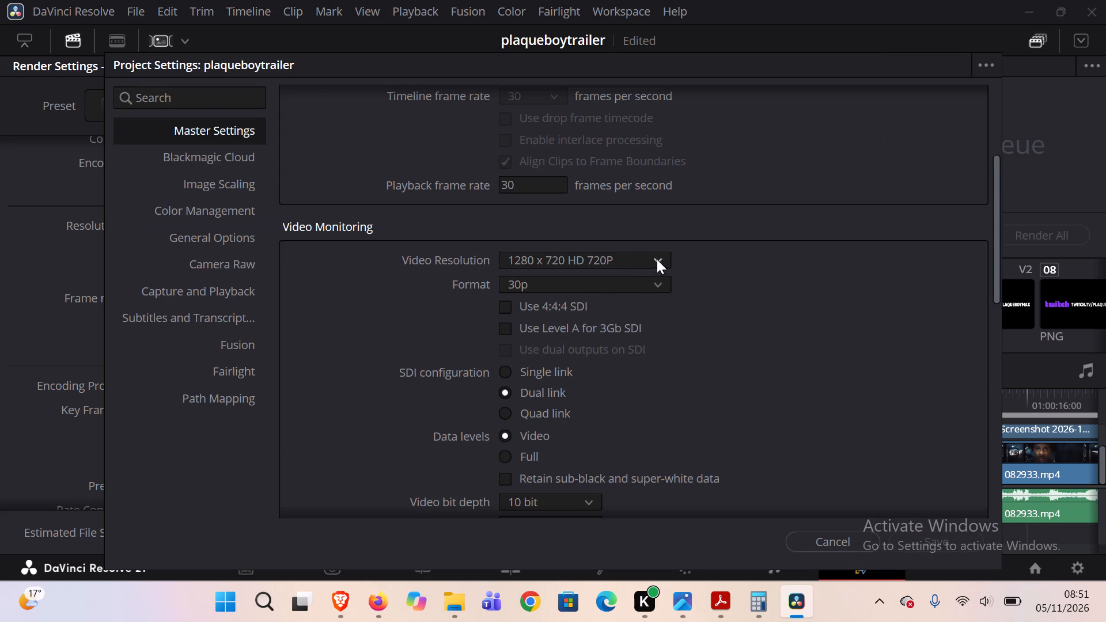
pyautogui.click(658, 260)
pyautogui.click(582, 378)
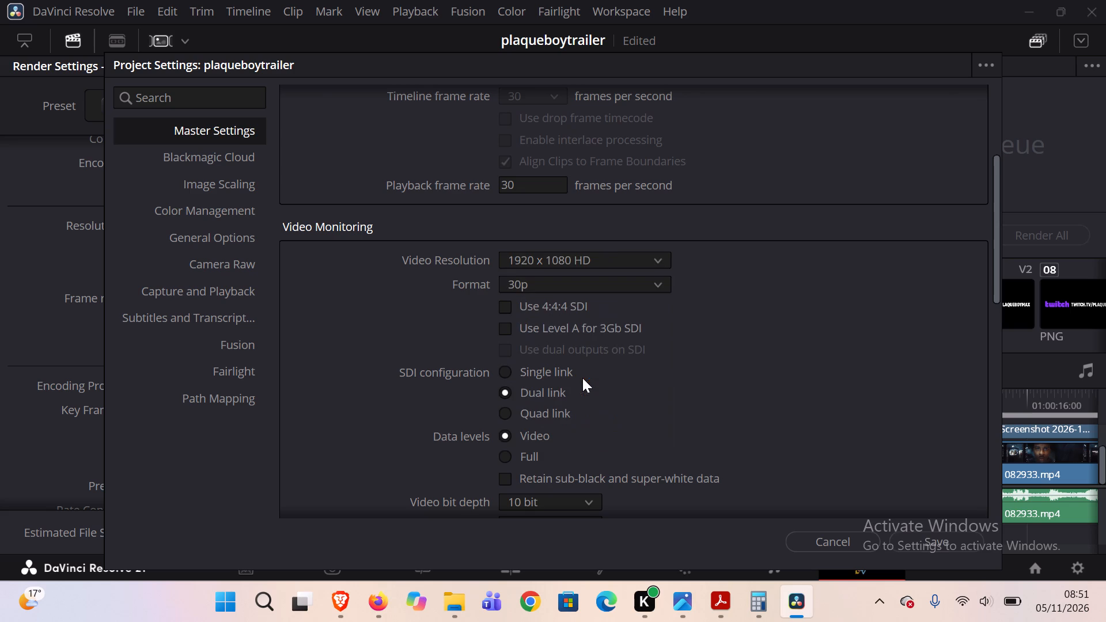
pyautogui.click(911, 534)
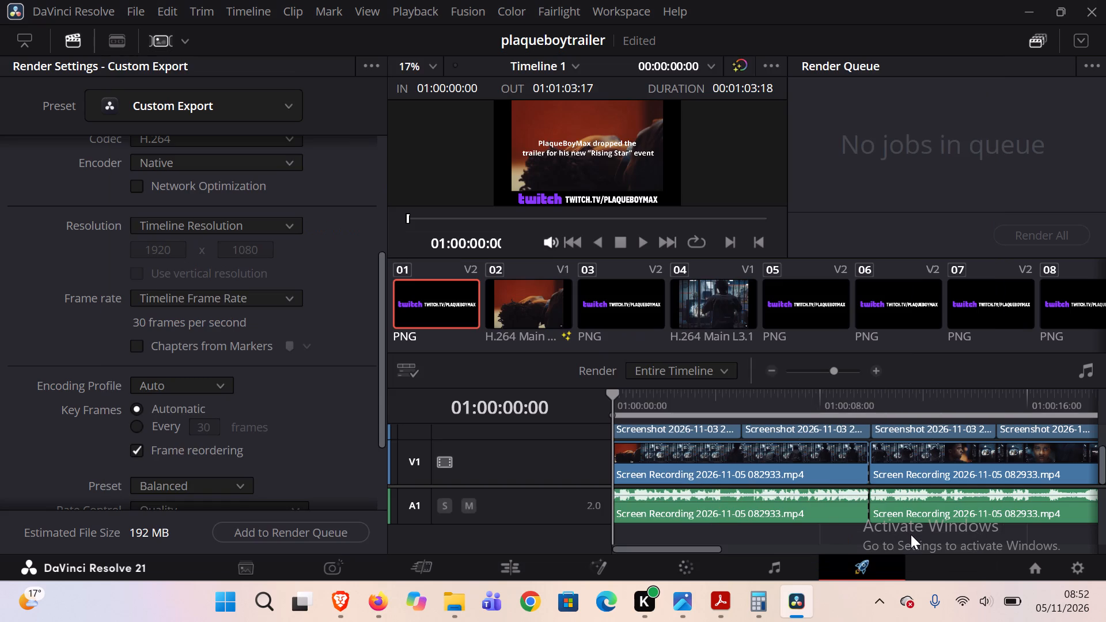
# Review the top of the custom export settings and return to the Edit page.
pyautogui.scroll(3, 286, 339)
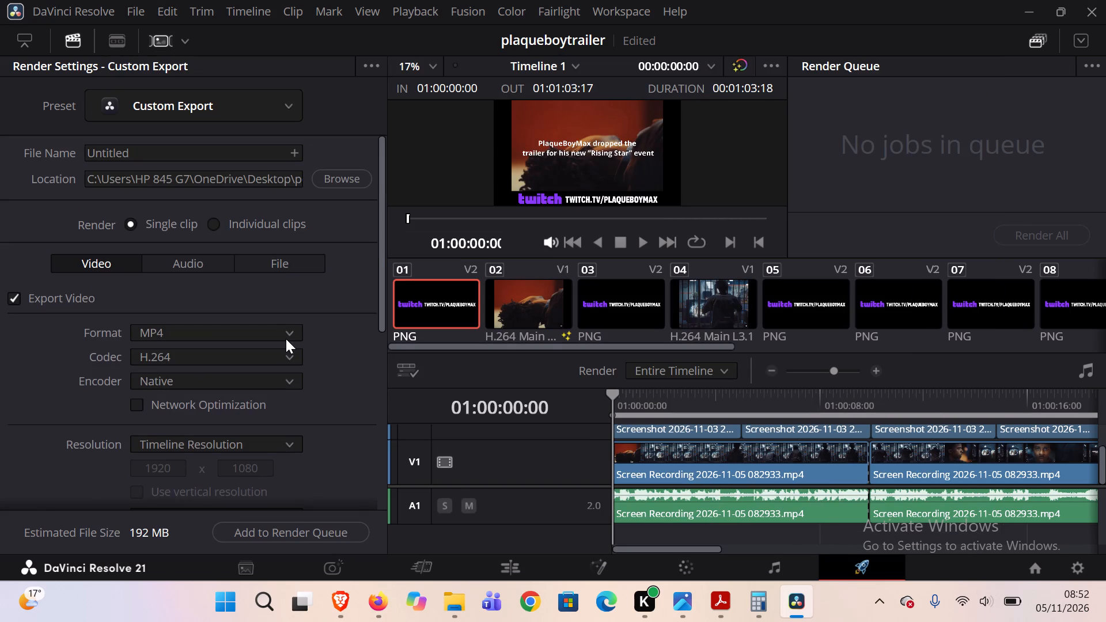
pyautogui.click(493, 565)
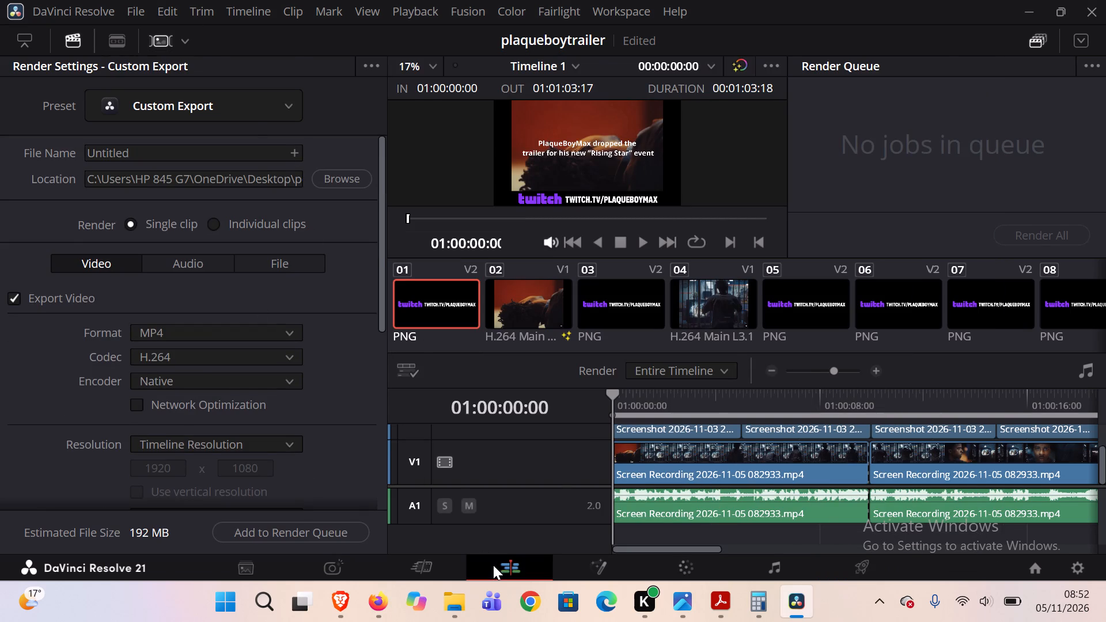
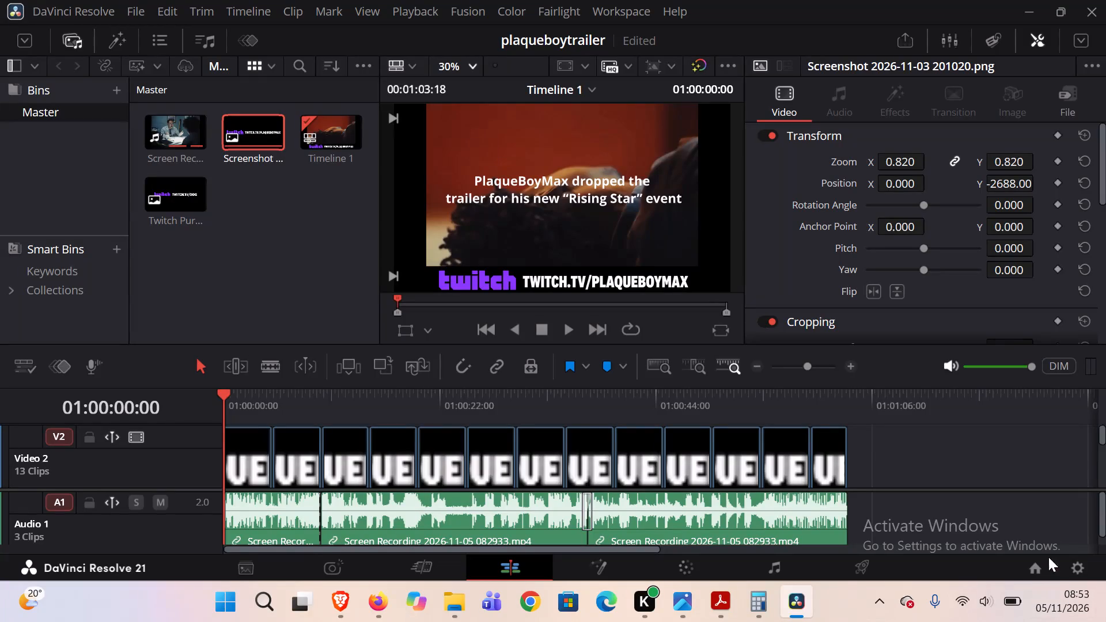
# Go to the Deliver page and choose the TikTok 1080p render preset.
pyautogui.click(854, 567)
pyautogui.scroll(6, 200, 218)
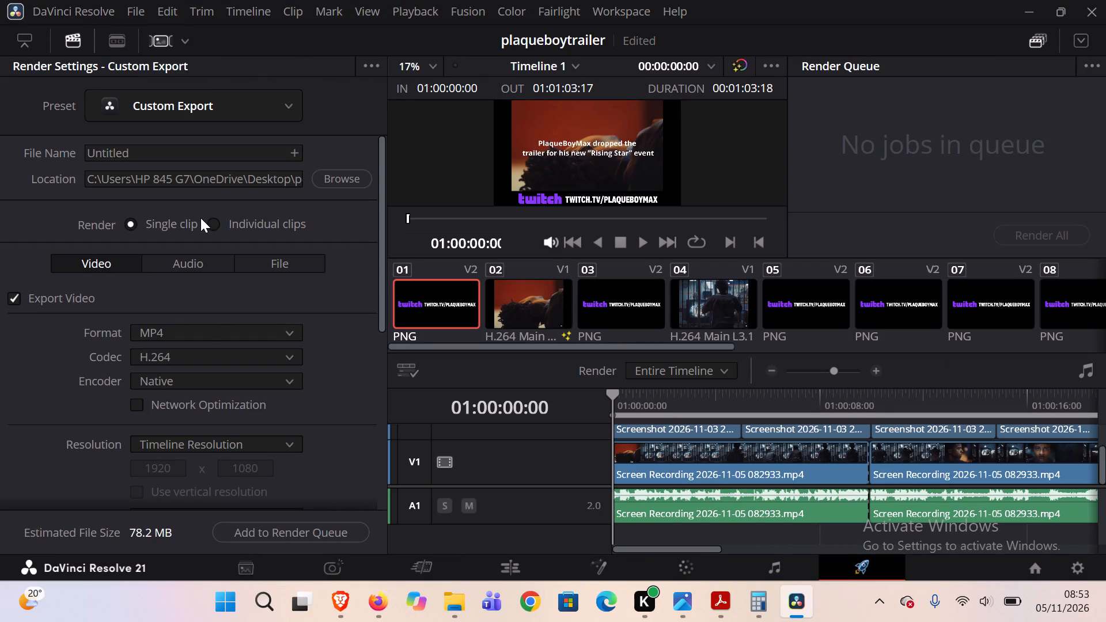
pyautogui.scroll(3, 347, 312)
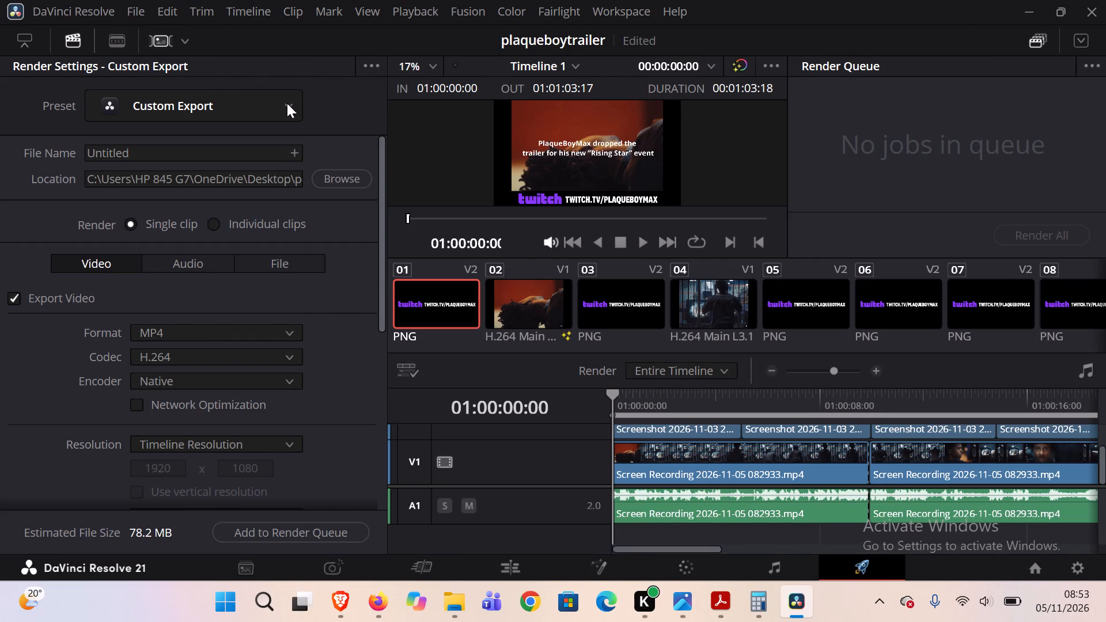
pyautogui.click(287, 103)
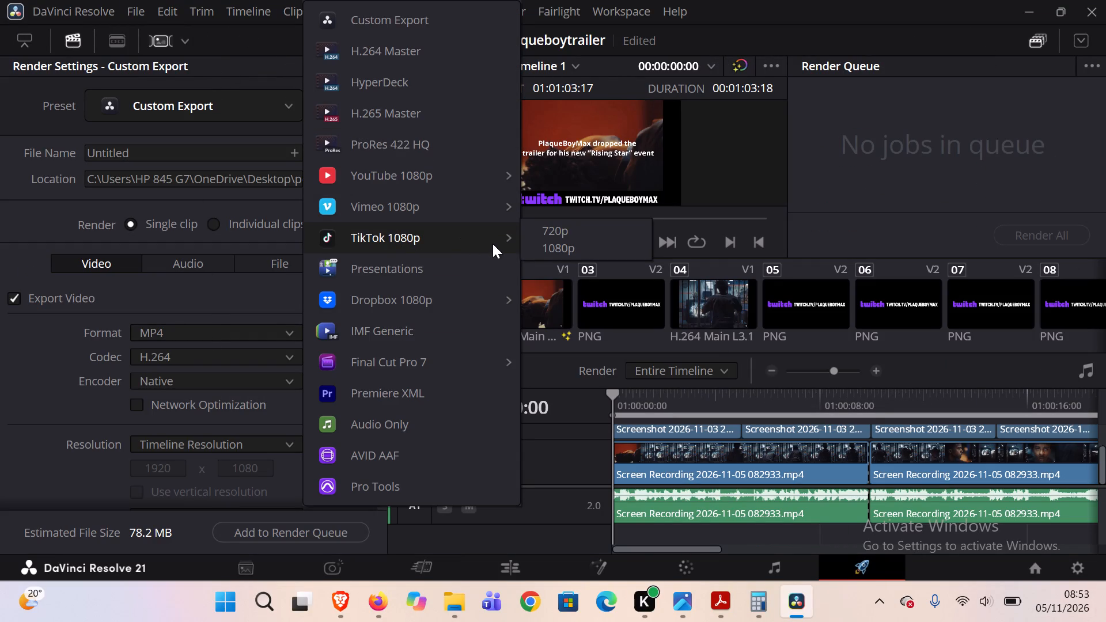
pyautogui.click(541, 247)
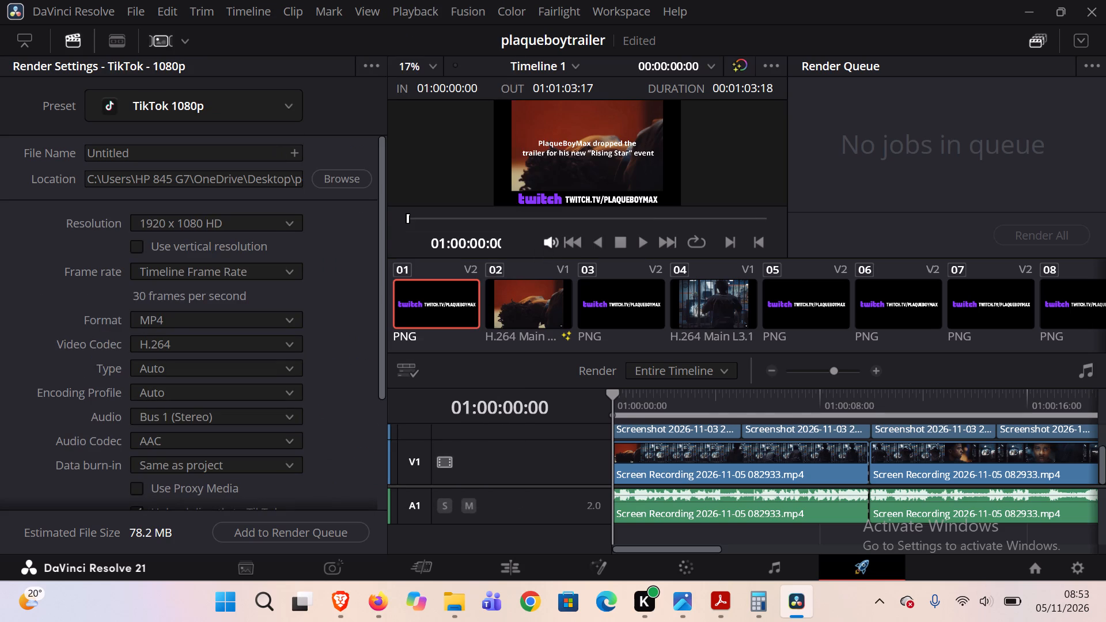
# Replace the Untitled render file name with maxtr.
pyautogui.click(243, 153)
pyautogui.press('BackSpace')
pyautogui.press('BackSpace')
pyautogui.press('BackSpace')
pyautogui.press('BackSpace')
pyautogui.press('BackSpace')
pyautogui.press('BackSpace')
pyautogui.press('BackSpace')
pyautogui.press('BackSpace')
pyautogui.press('BackSpace')
pyautogui.press('BackSpace')
pyautogui.press('BackSpace')
pyautogui.press('BackSpace')
pyautogui.press('BackSpace')
pyautogui.press('BackSpace')
pyautogui.press('BackSpace')
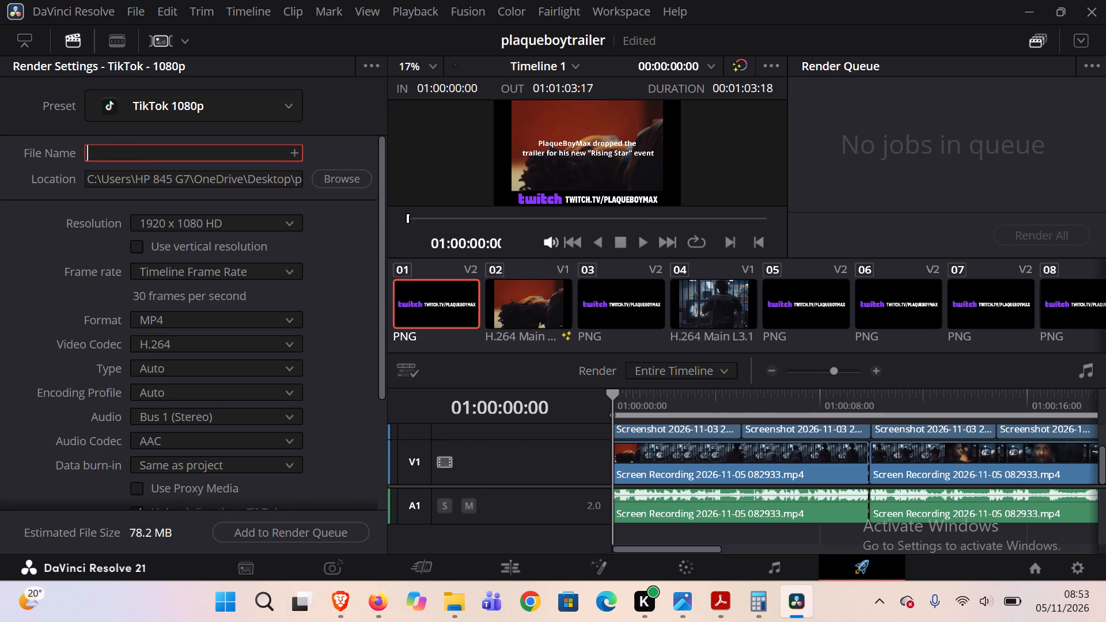
pyautogui.write('maxtr')
# Enable vertical resolution for the TikTok render so it outputs at 1080 x 1920 HD.
pyautogui.click(130, 184)
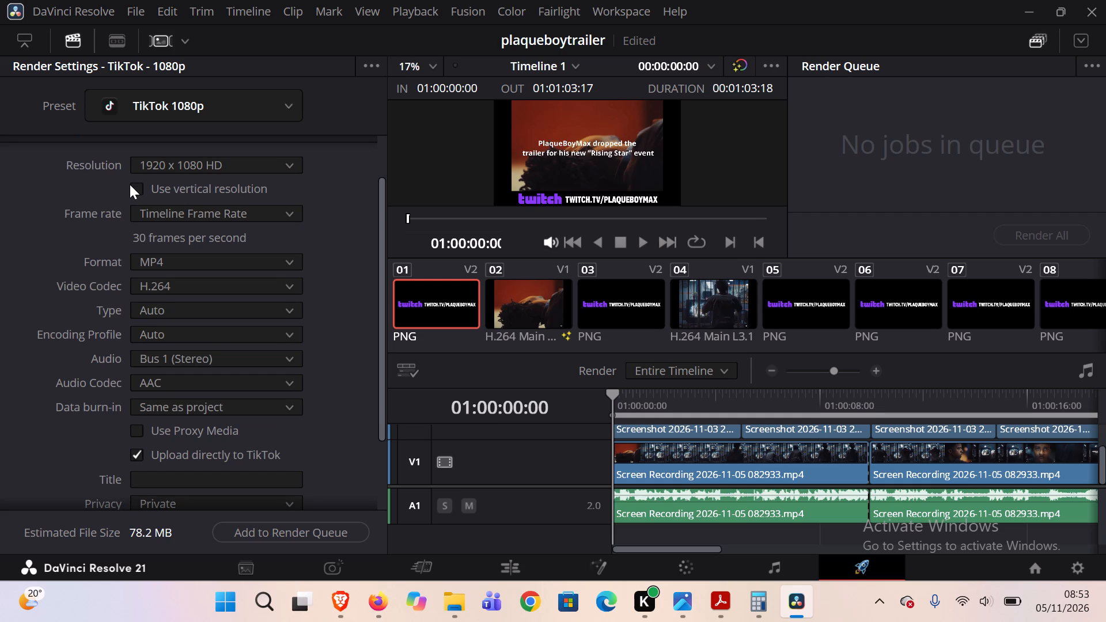
pyautogui.click(134, 186)
# Set the TikTok upload privacy to Public, allow comments, and paste the copied title ending in "Nov 6 - 8th @ 2PM PST".
pyautogui.scroll(-1, 308, 349)
pyautogui.click(287, 412)
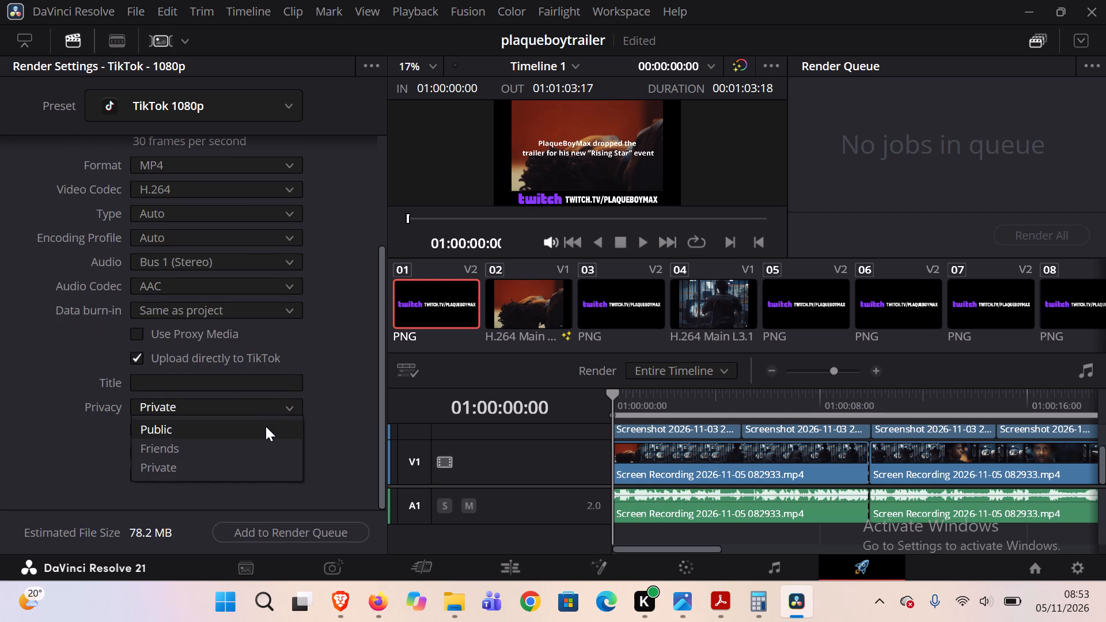
pyautogui.click(264, 426)
pyautogui.click(138, 427)
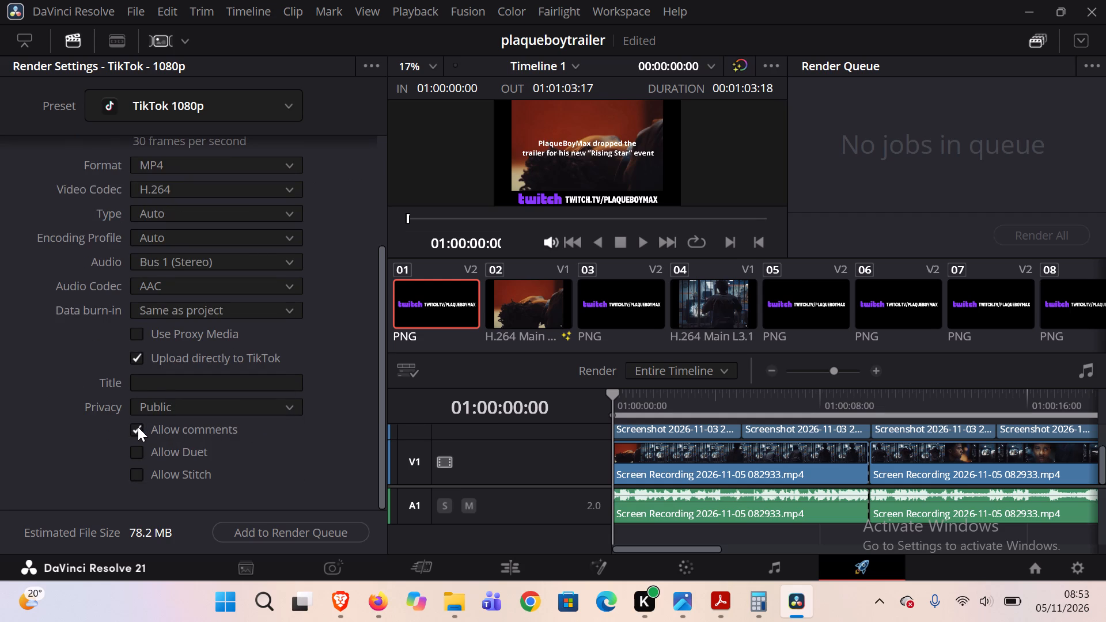
pyautogui.click(157, 385)
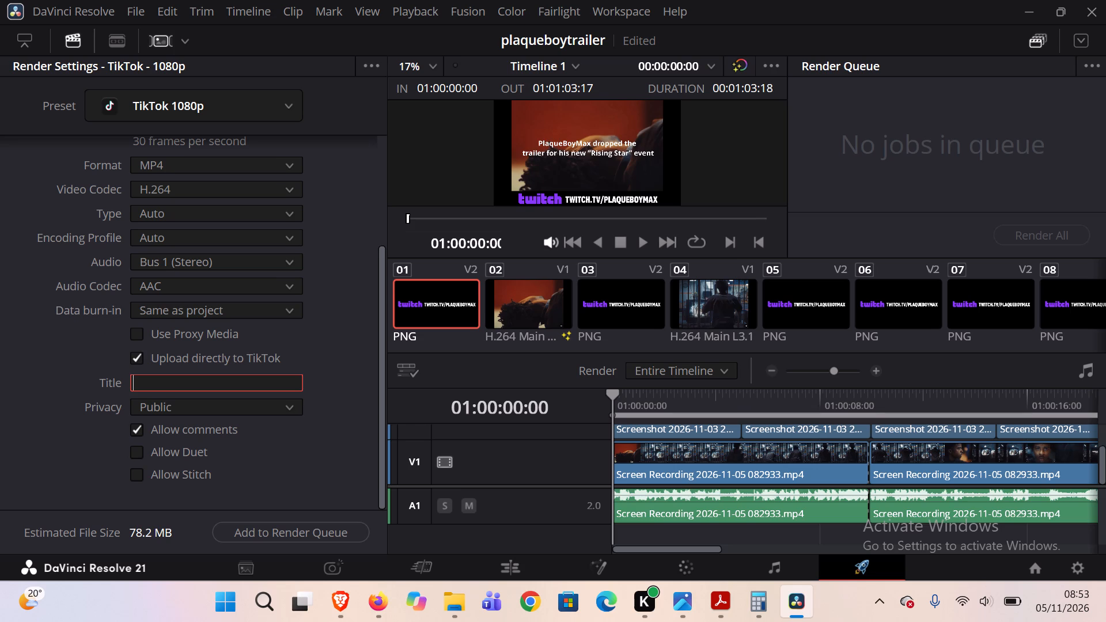
pyautogui.hotkey('ctrl', 'v')
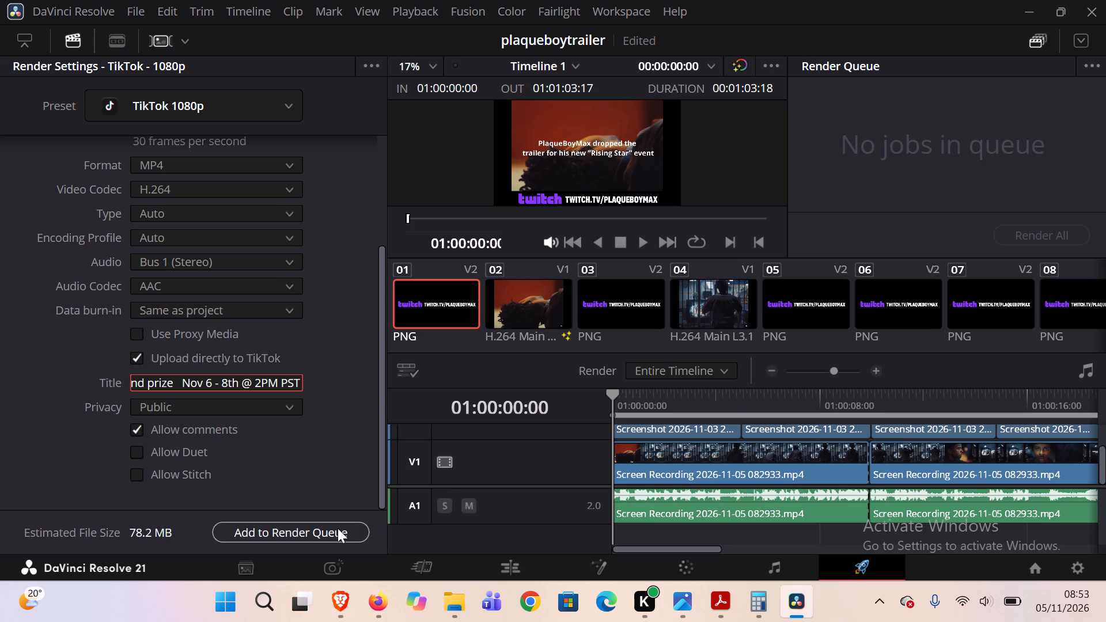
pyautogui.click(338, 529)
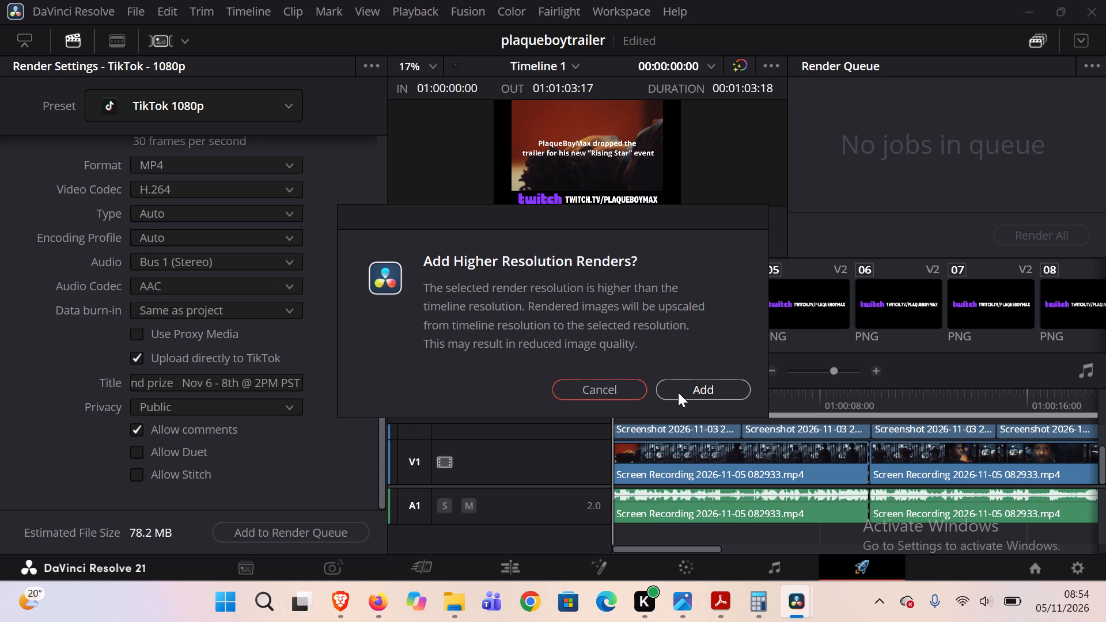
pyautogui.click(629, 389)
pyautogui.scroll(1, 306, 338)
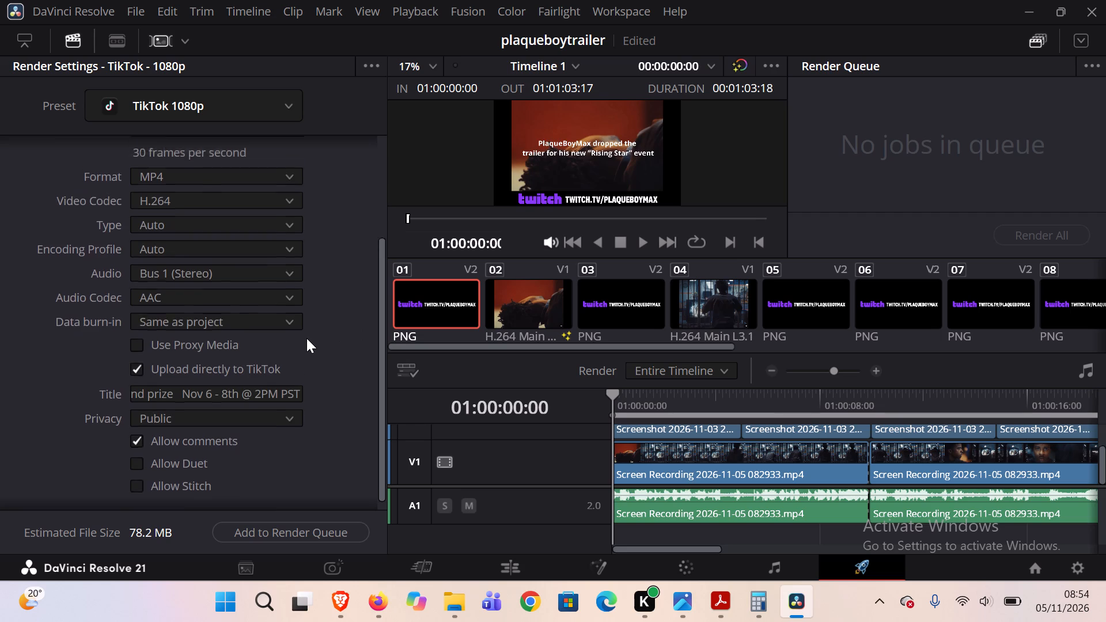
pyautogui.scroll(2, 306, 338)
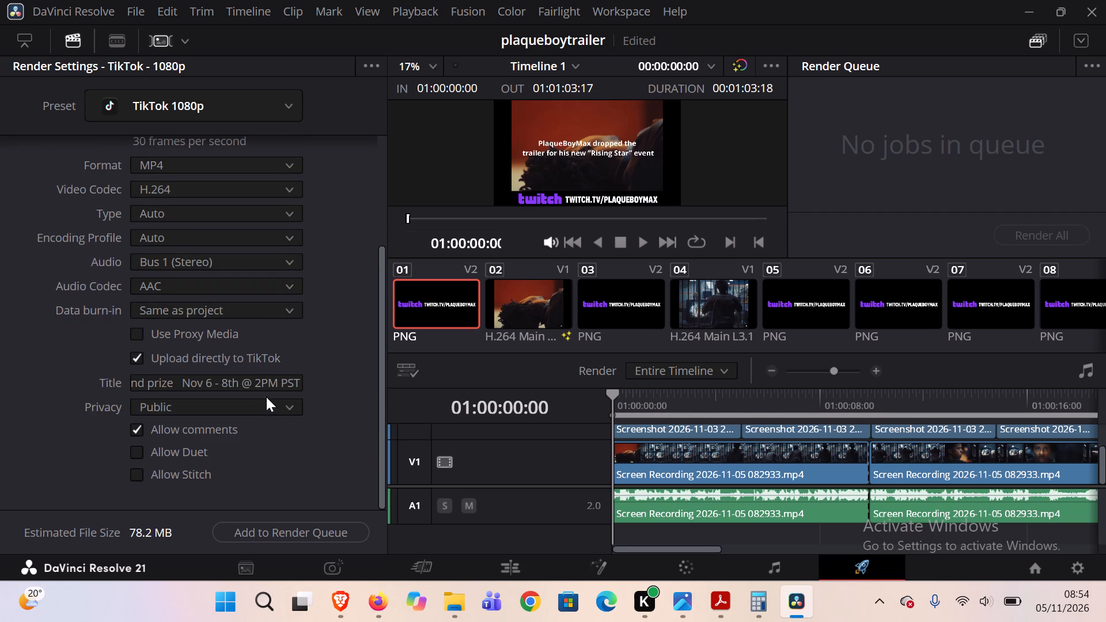
# Add the maxtr TikTok job to the render queue, accepting the higher-resolution render, and start rendering all jobs.
pyautogui.click(282, 527)
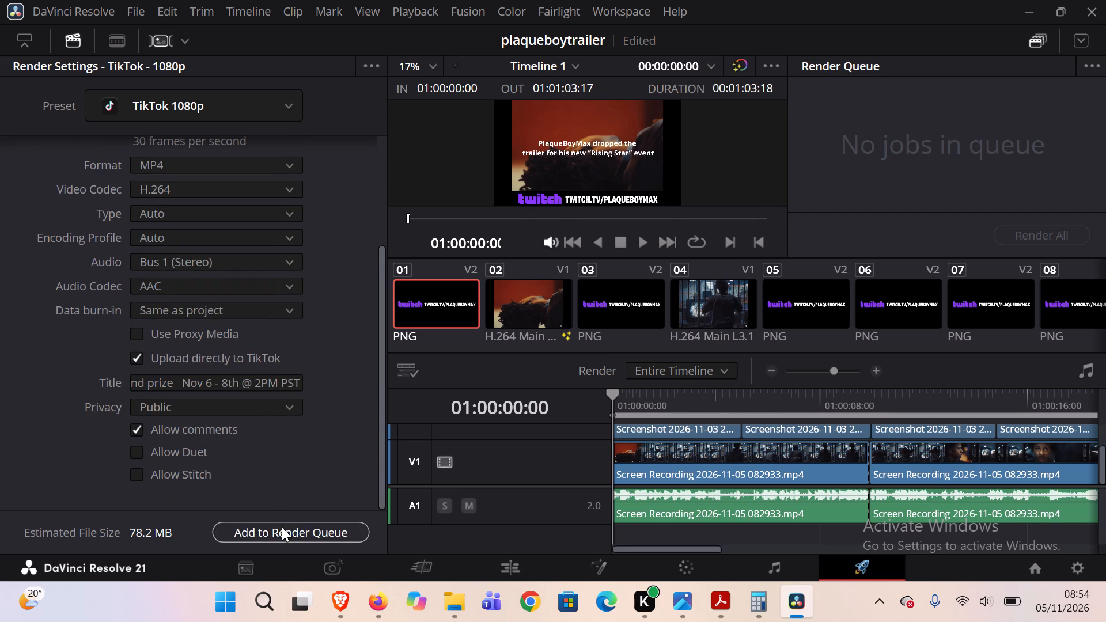
pyautogui.click(707, 383)
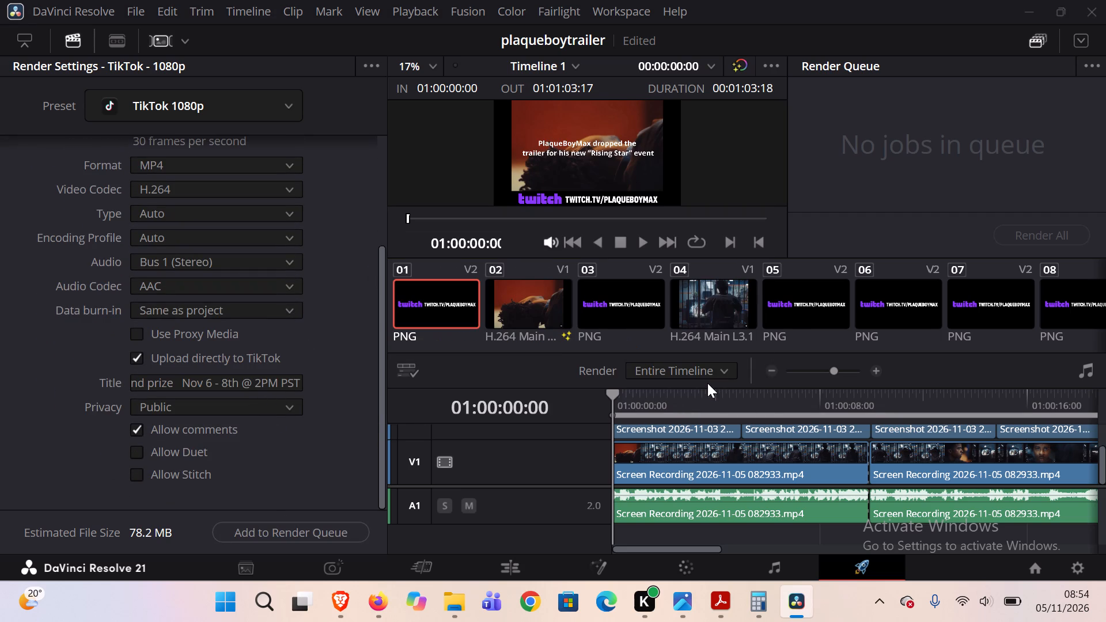
pyautogui.click(1014, 237)
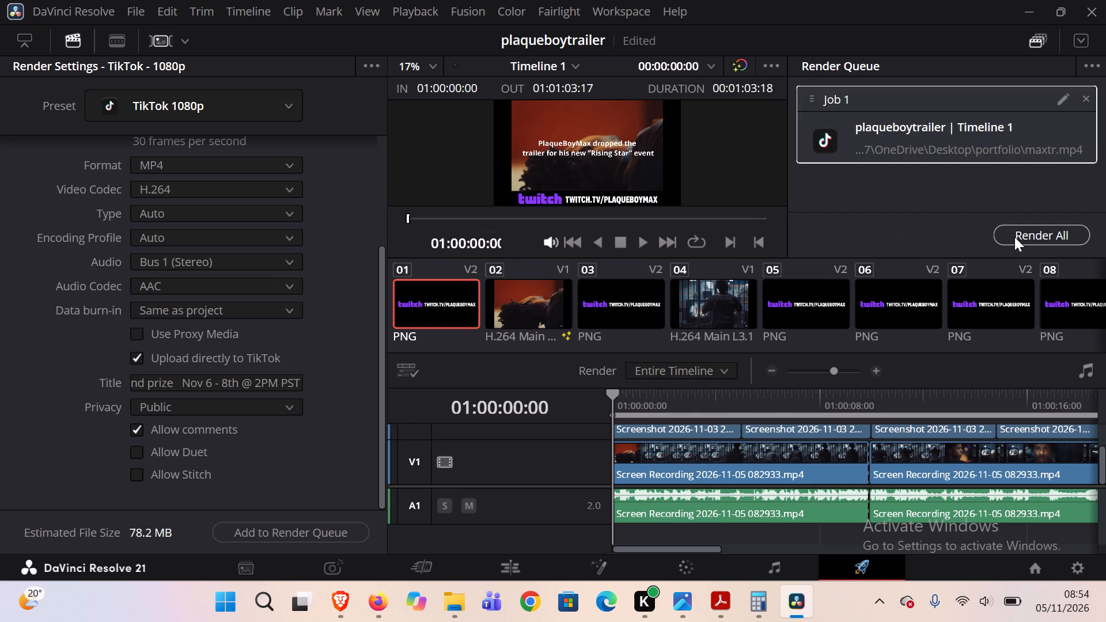
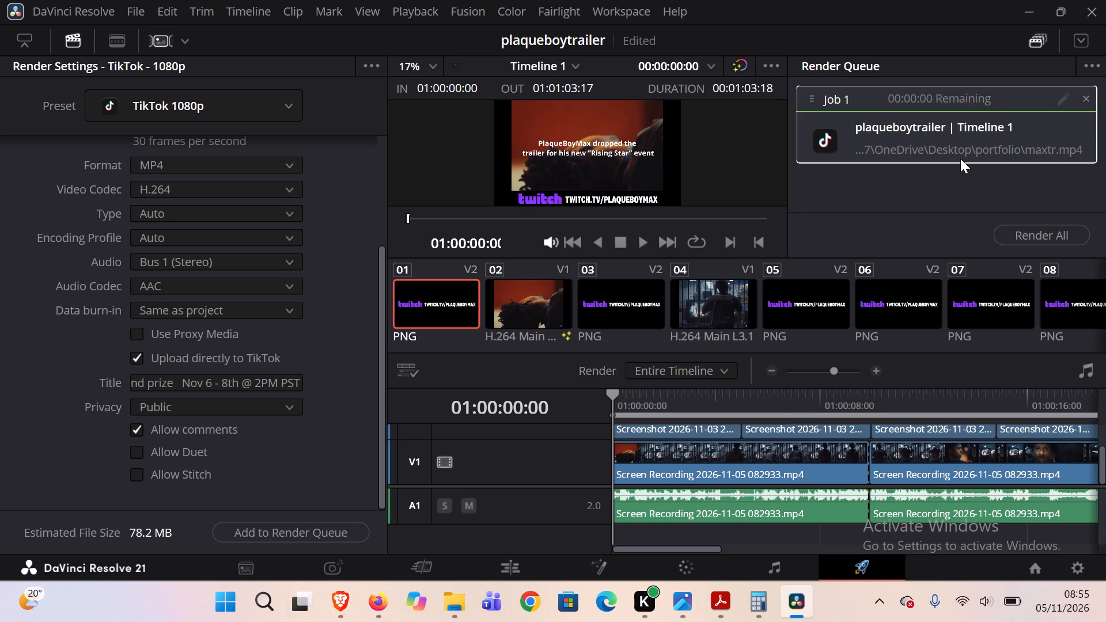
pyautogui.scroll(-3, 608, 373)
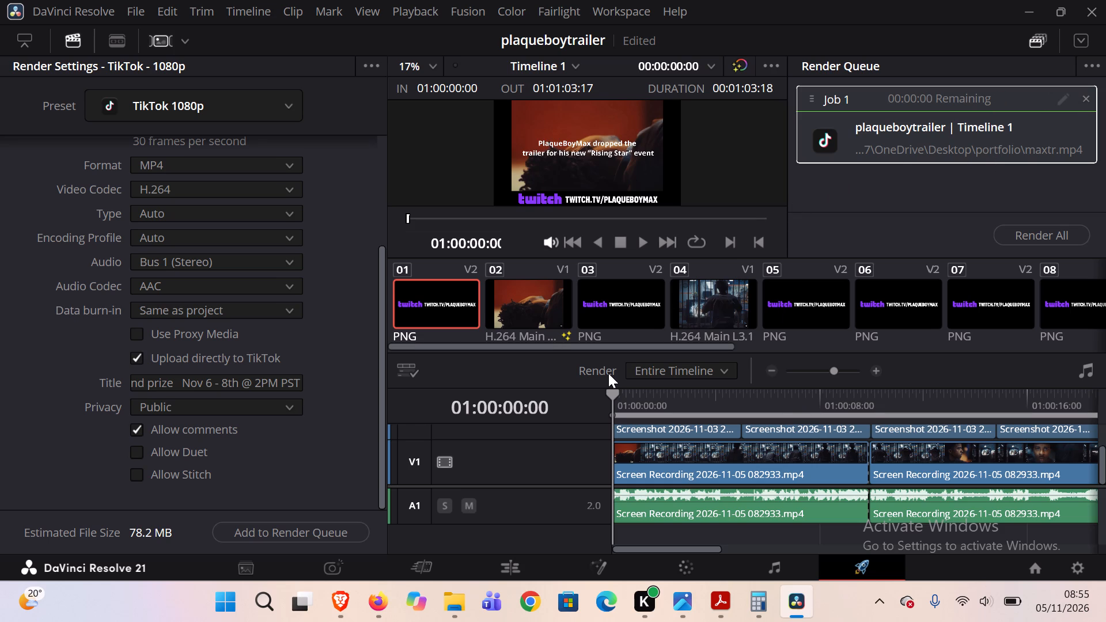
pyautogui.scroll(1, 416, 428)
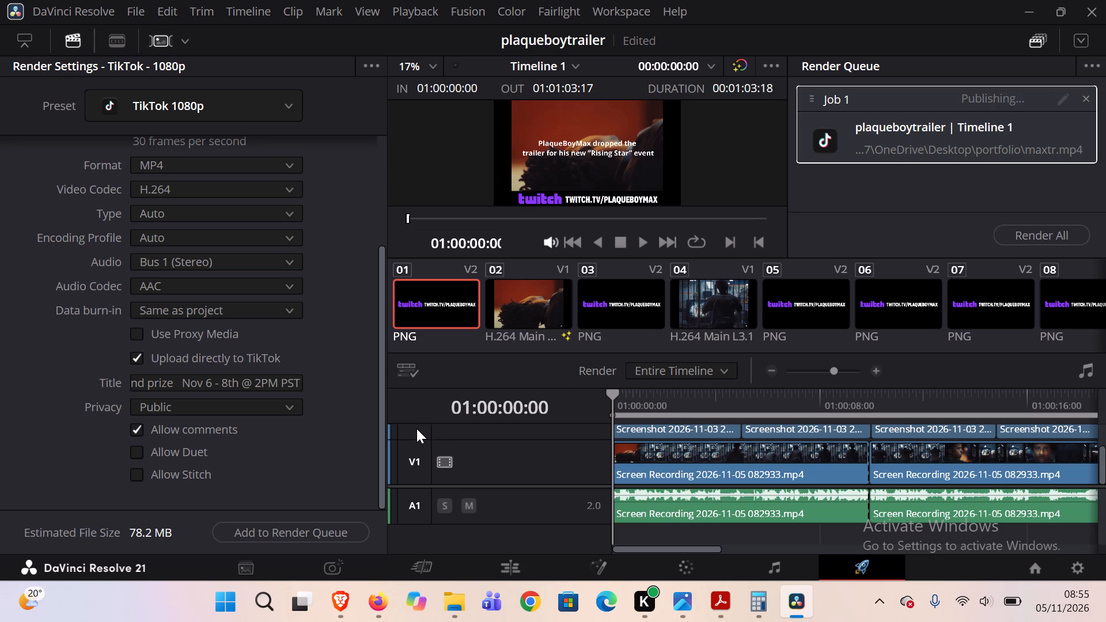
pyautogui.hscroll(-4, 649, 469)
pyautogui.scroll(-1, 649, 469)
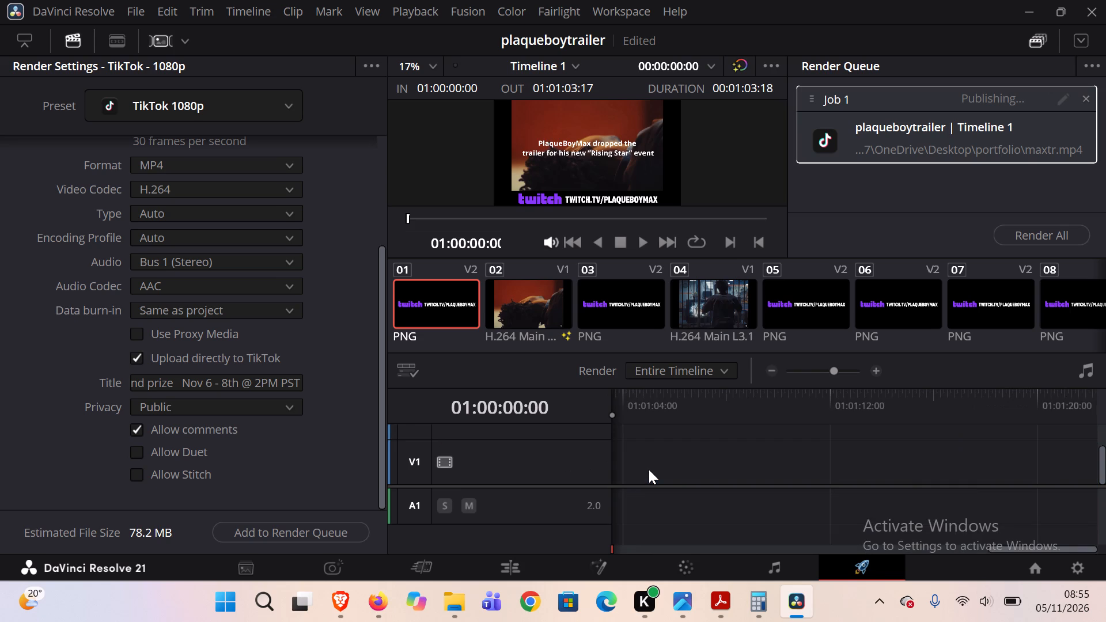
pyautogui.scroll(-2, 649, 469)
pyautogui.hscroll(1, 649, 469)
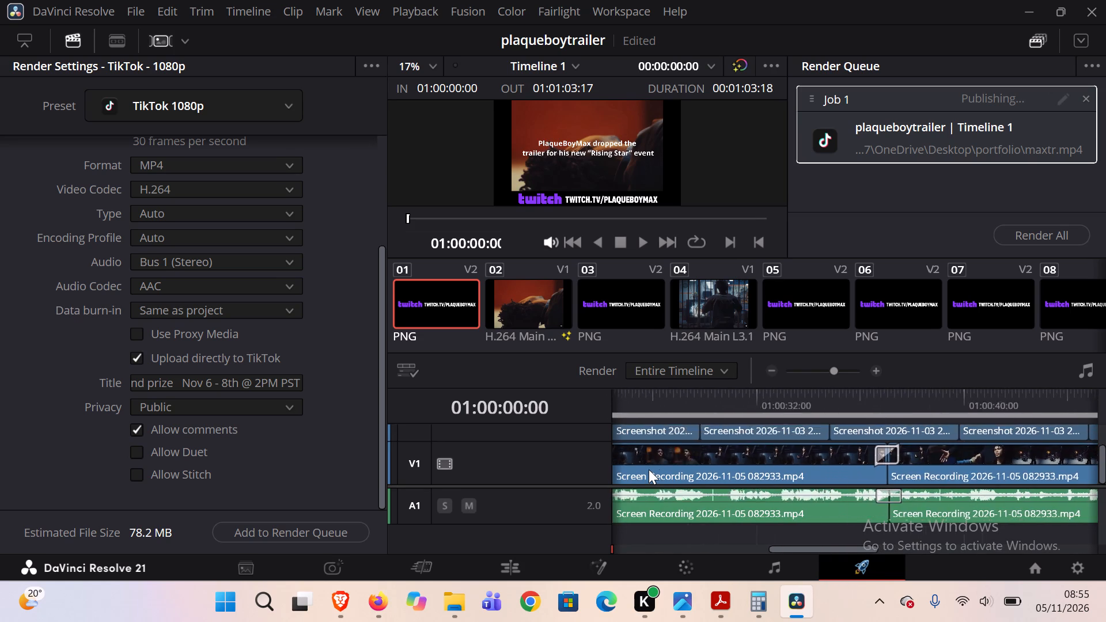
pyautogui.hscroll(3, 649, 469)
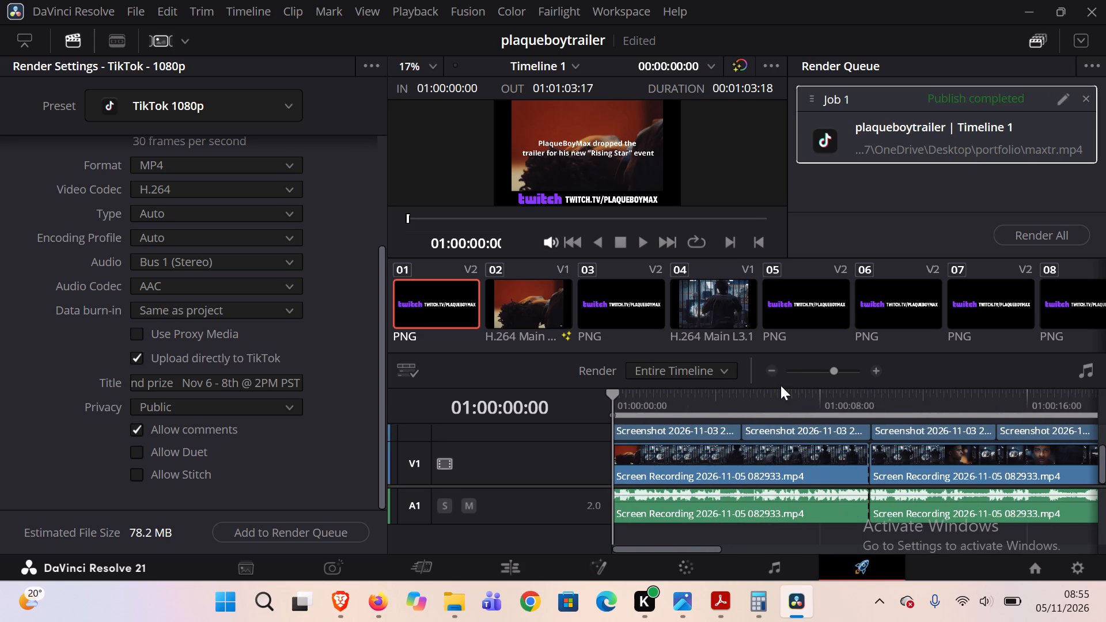